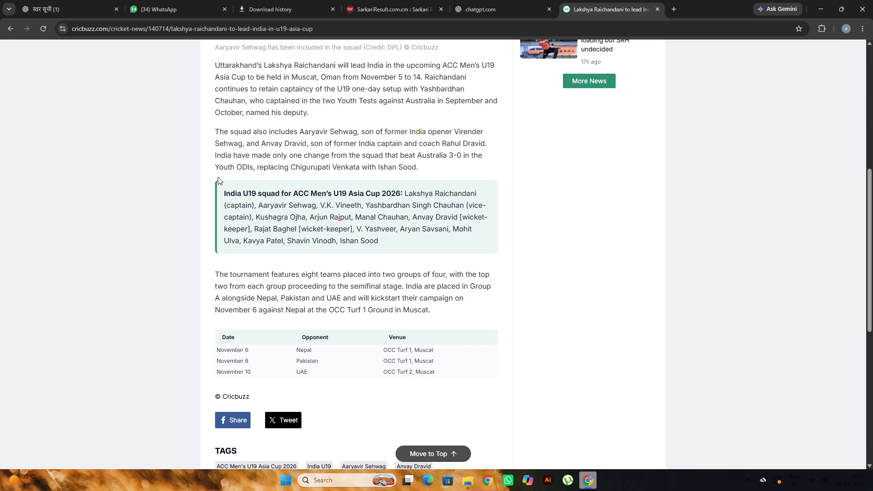
Read the cricket news article on the India U19 squad for the ACC Men's U19 Asia Cup 2026.
scroll(218, 177, up, 4)
scroll(218, 177, down, 4)
scroll(218, 177, up, 3)
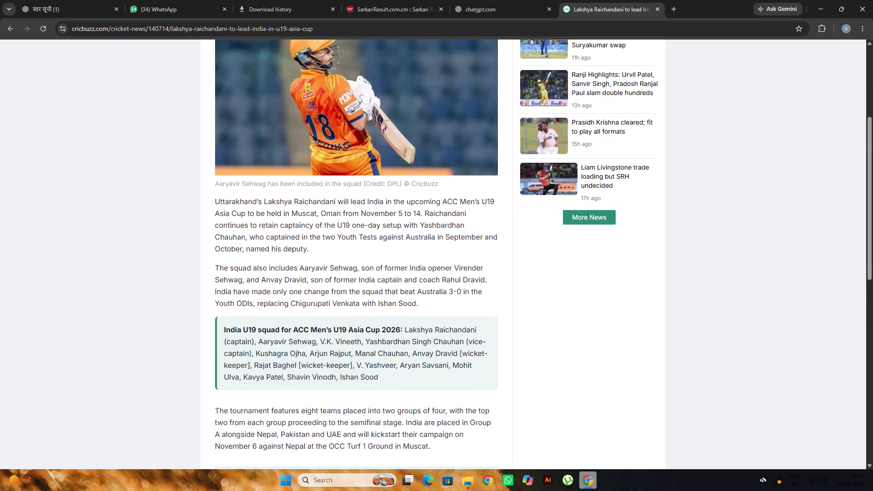
scroll(218, 177, up, 4)
scroll(218, 177, down, 5)
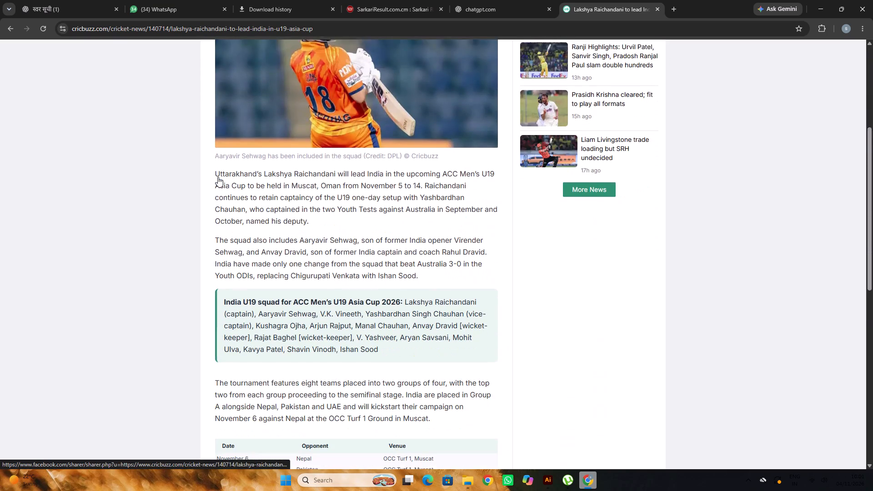
scroll(218, 177, down, 2)
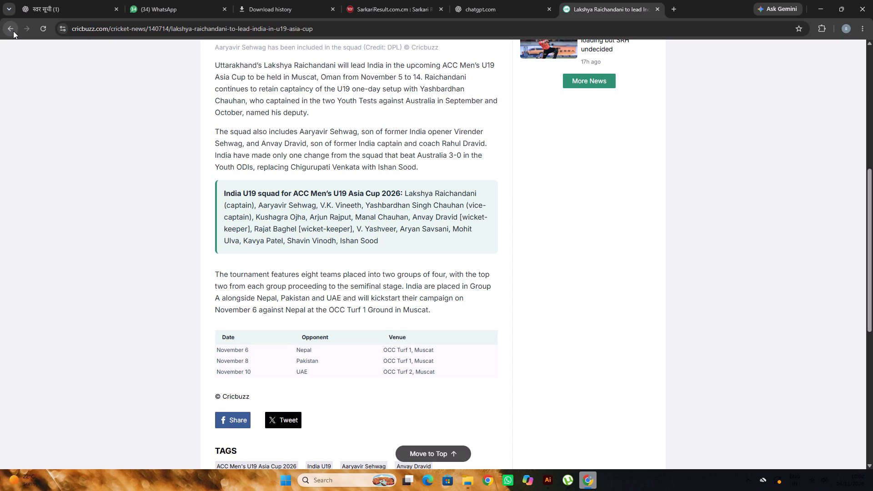
Return to the Cricbuzz home page and view the live commentary of the New Zealand vs India 1st ODI.
click(13, 31)
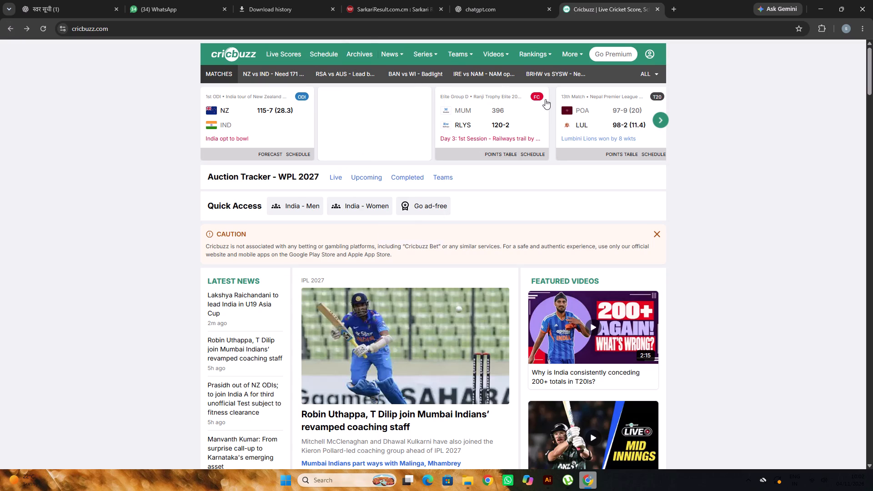
click(662, 120)
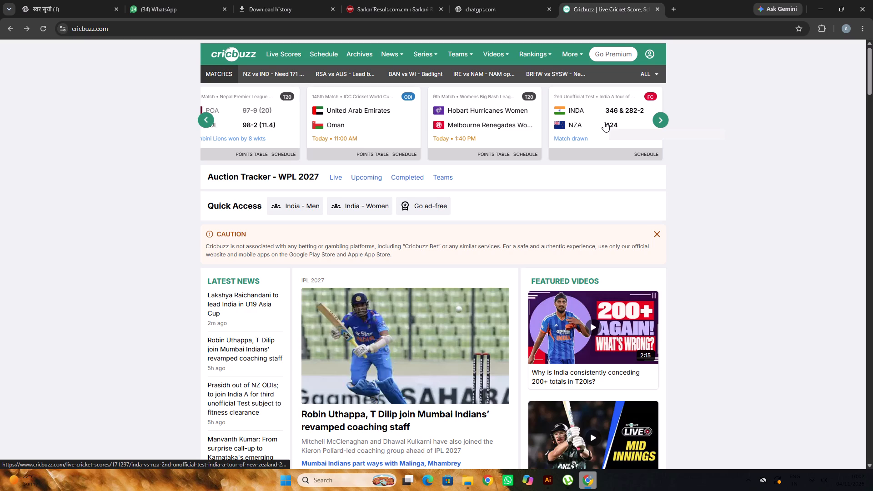
click(201, 118)
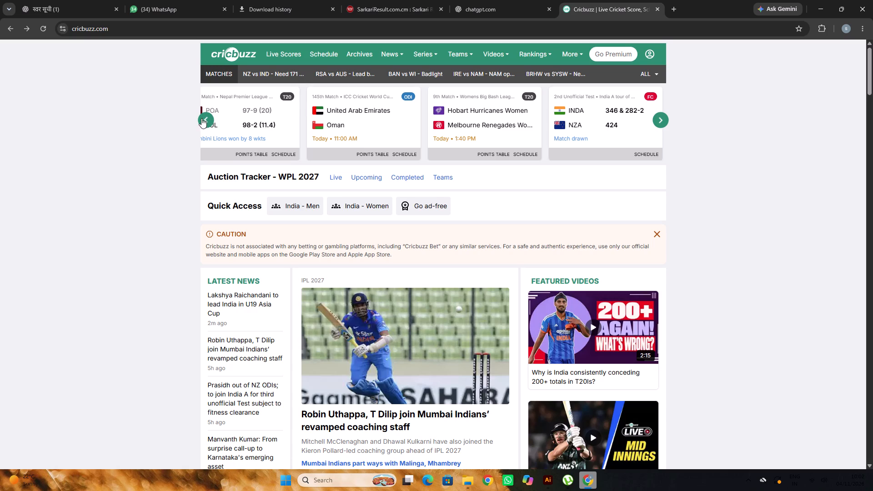
click(261, 122)
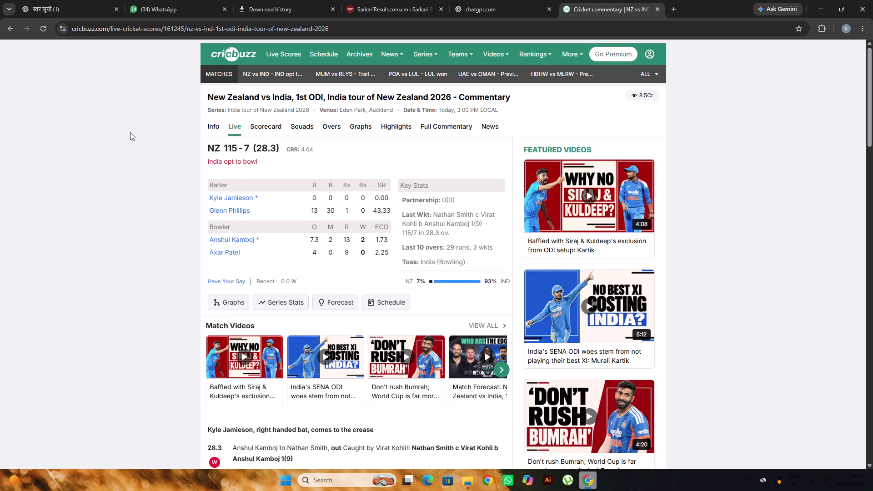
scroll(130, 132, down, 3)
scroll(130, 132, up, 2)
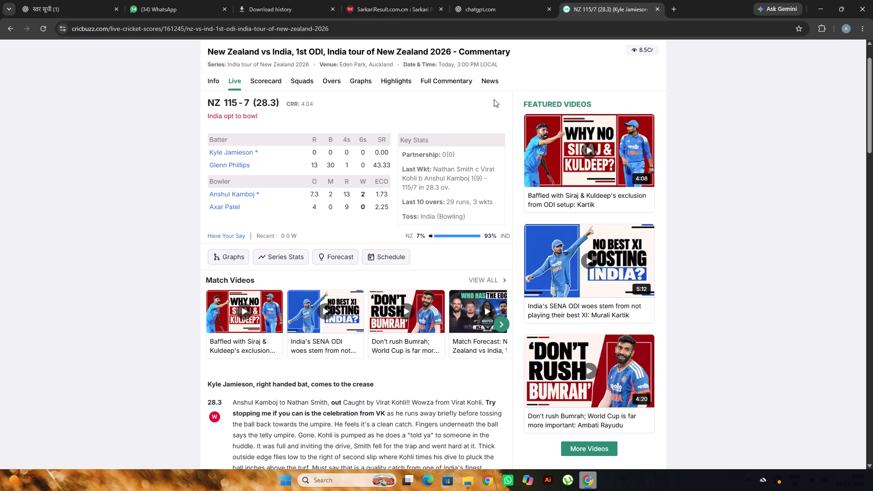
Replace the cricket score page with a blank browser tab, and minimize the browser and the PRINT A 1 folder window to reveal Illustrator.
click(672, 9)
click(605, 10)
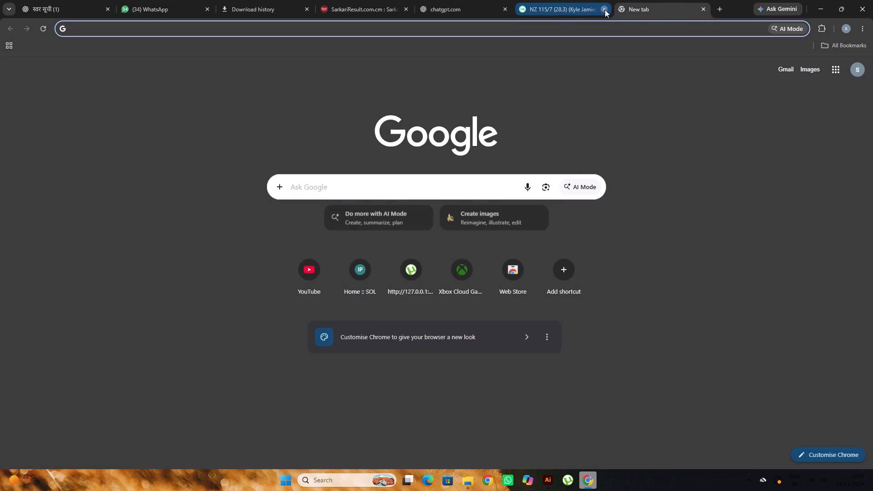
click(817, 0)
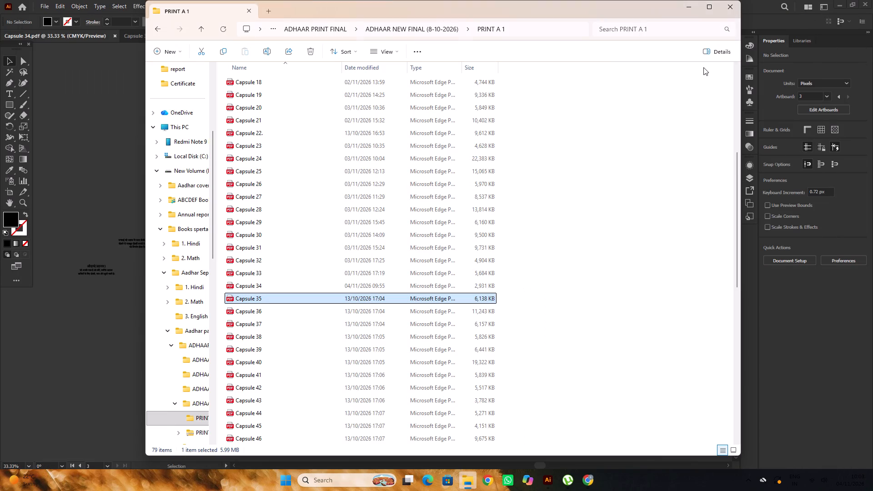
click(687, 3)
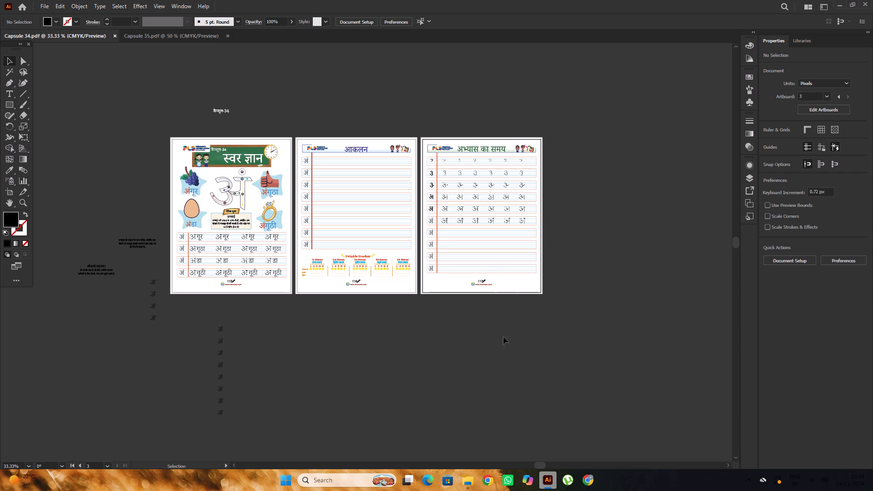
Switch to Chrome, search Google for "allrounder live.in", and open the India vs Newzealand live stream on the AllrounderLive site.
click(581, 478)
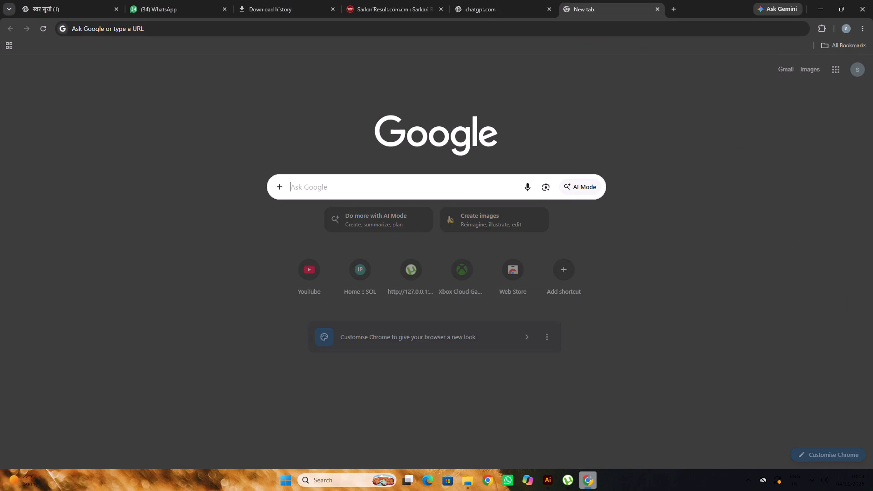
click(401, 199)
key(a)
key(l)
click(381, 219)
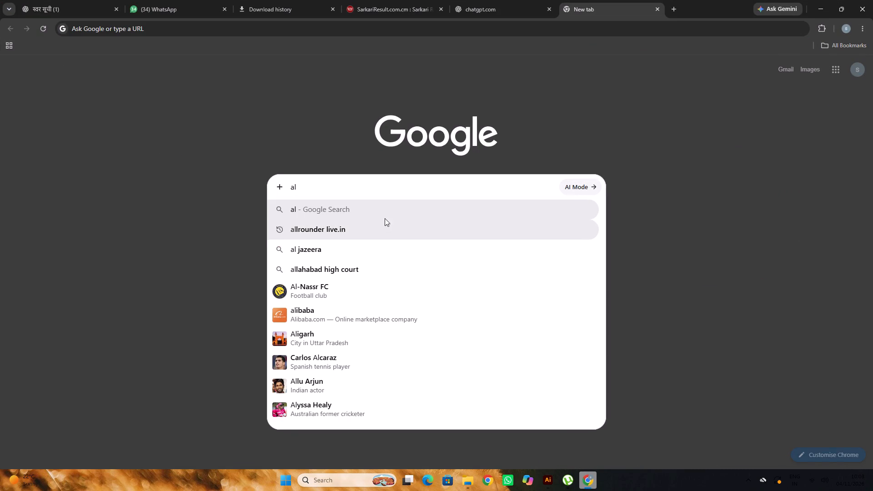
click(383, 227)
click(206, 141)
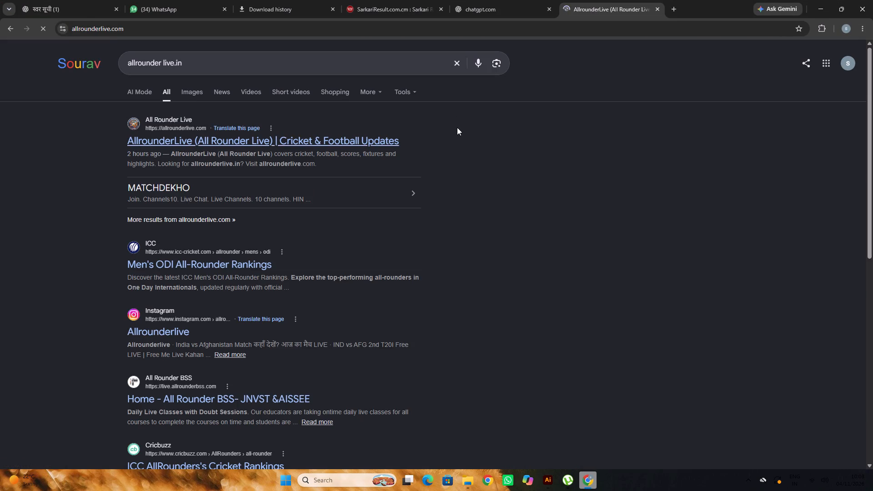
click(425, 279)
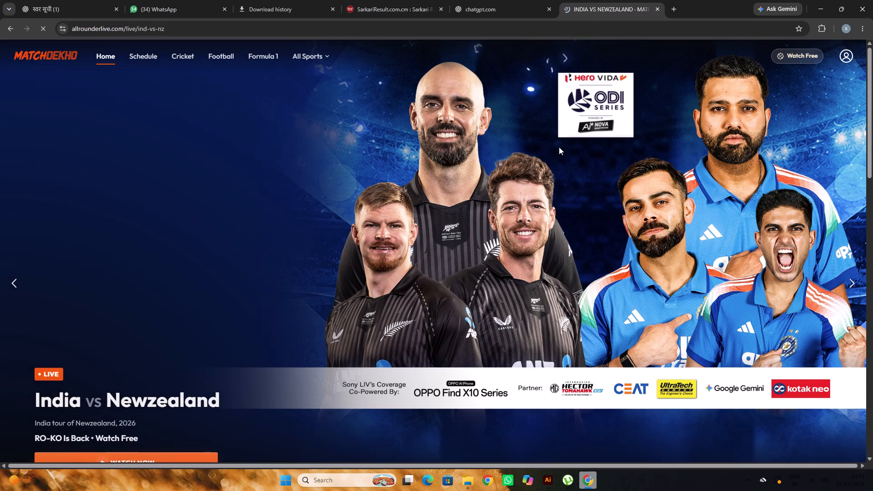
Shrink the browser to its small floating size, dismiss the WhatsApp channel pop-up over the stream, and minimize the window.
click(836, 9)
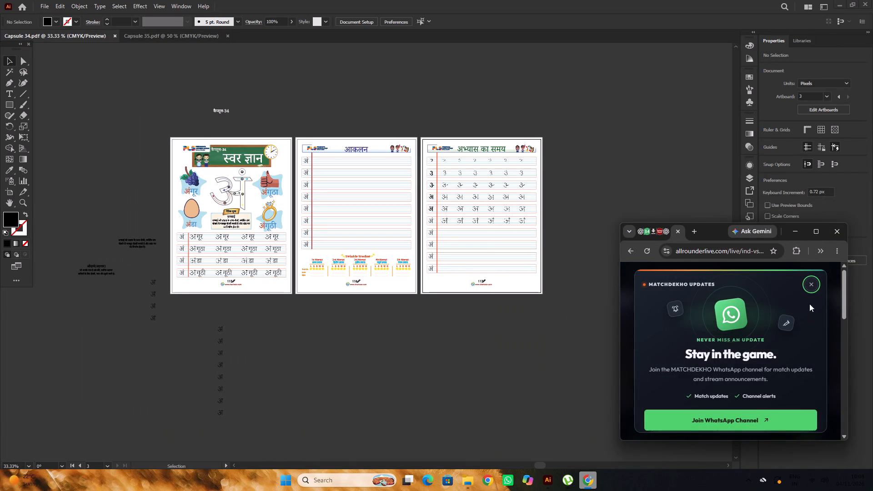
click(810, 279)
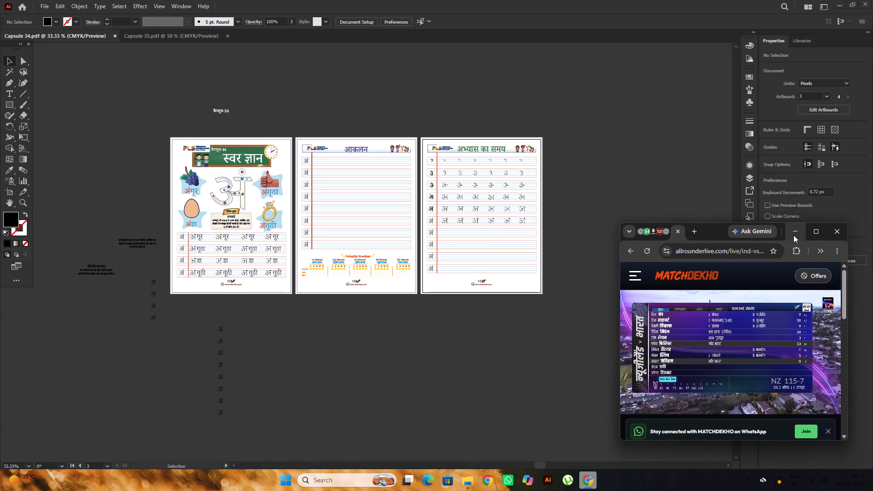
click(793, 235)
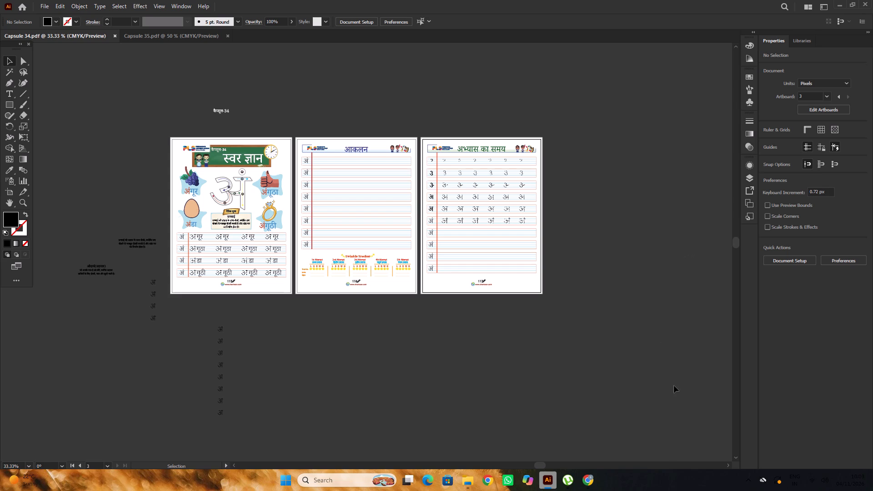
Check the live match stream several times, bringing up the PRINT A 1 folder window in between.
click(586, 479)
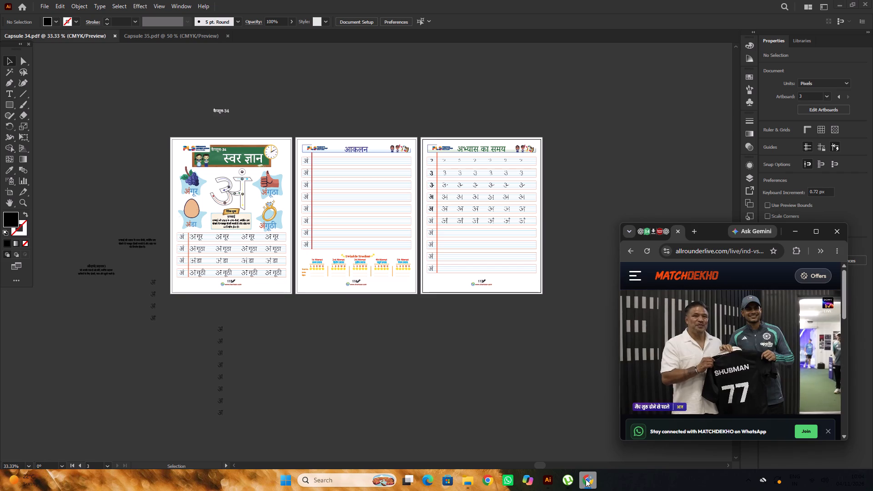
click(586, 479)
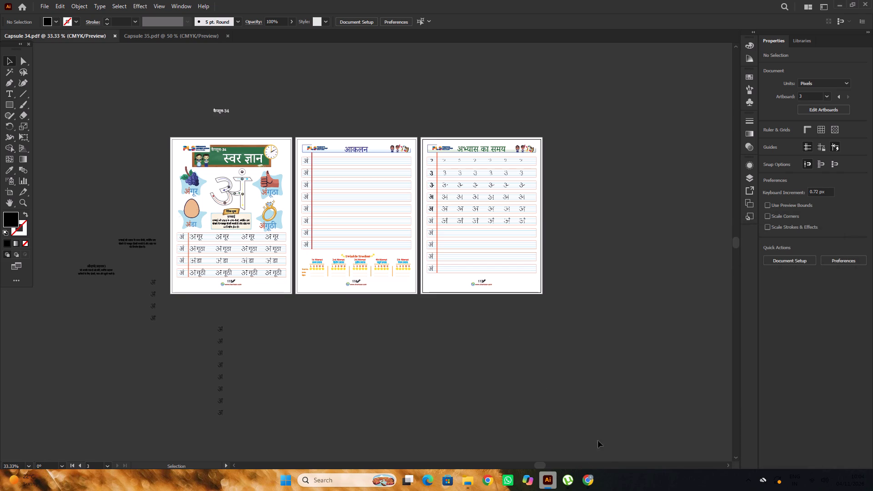
click(583, 479)
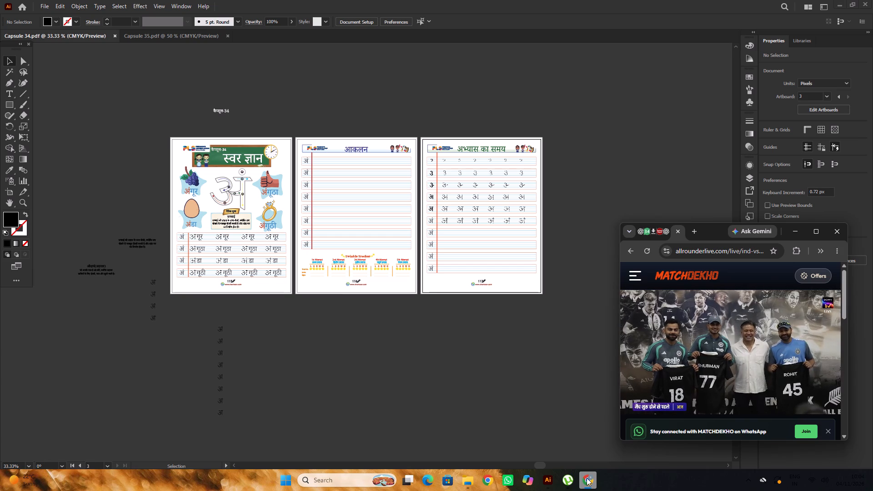
click(587, 478)
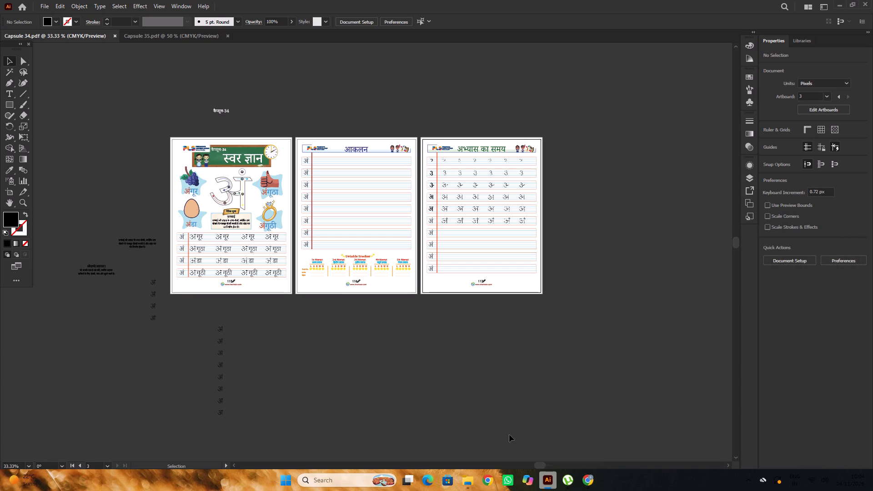
click(462, 442)
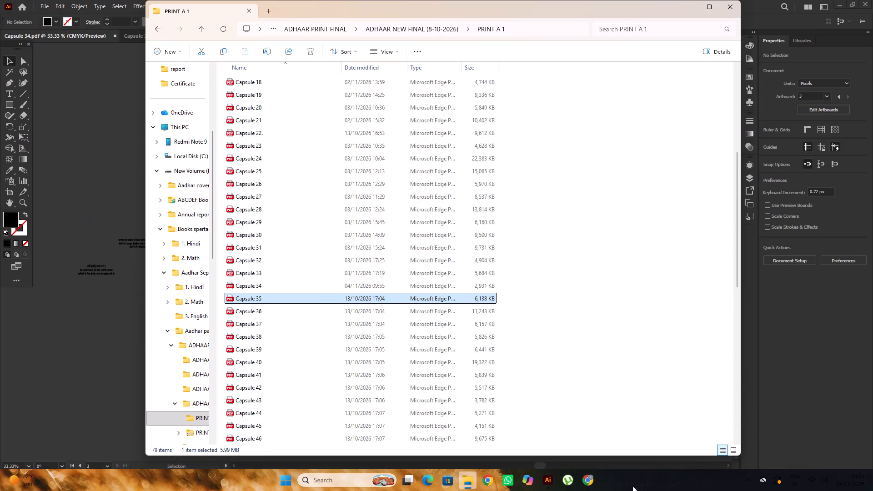
click(592, 478)
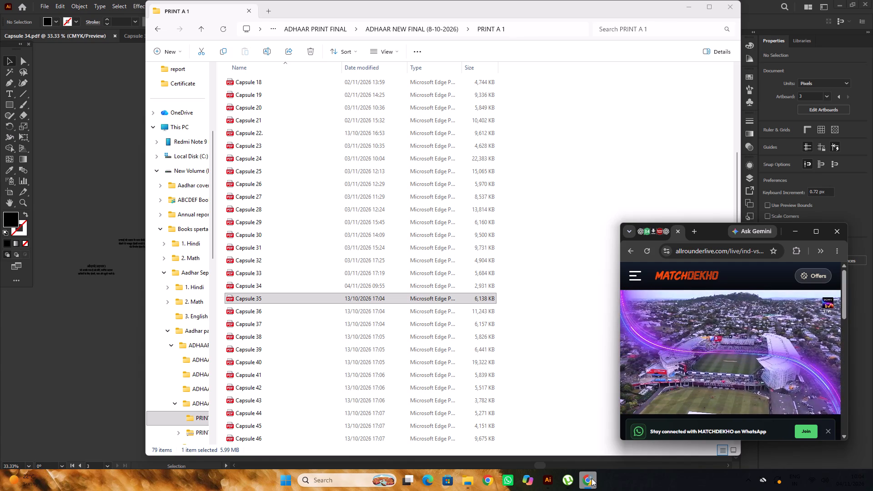
click(591, 478)
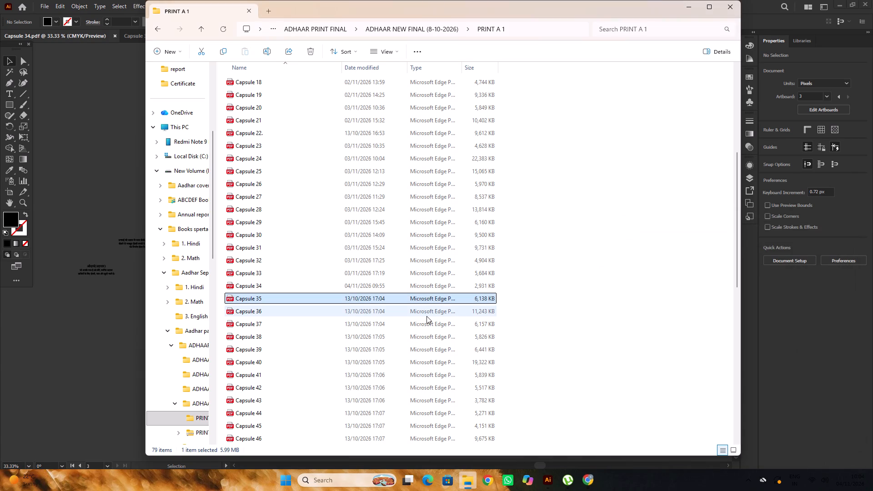
Preview the Capsule 31 and Capsule 32 PDFs from the PRINT A 1 folder in turn, closing each one.
double_click(286, 249)
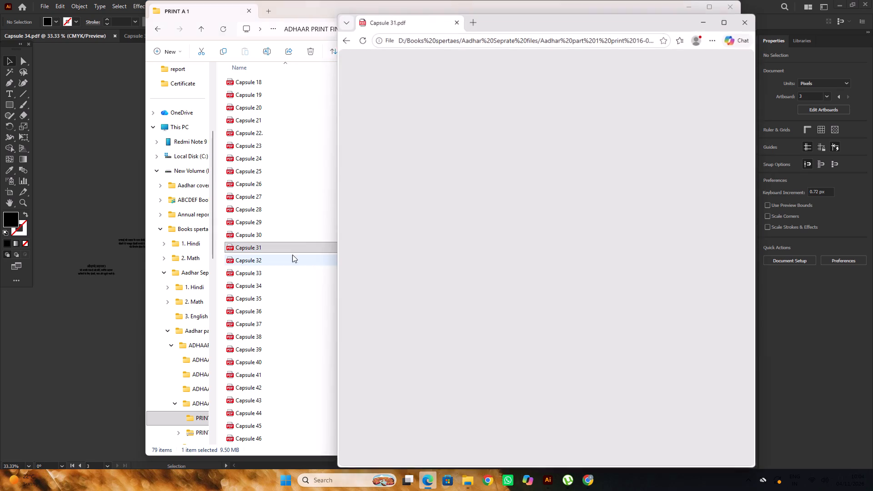
scroll(405, 206, up, 11)
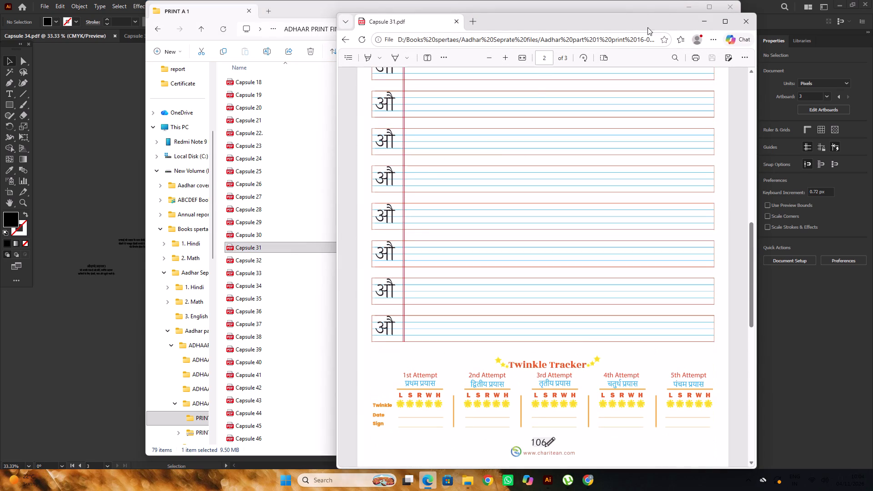
click(742, 24)
double_click(326, 259)
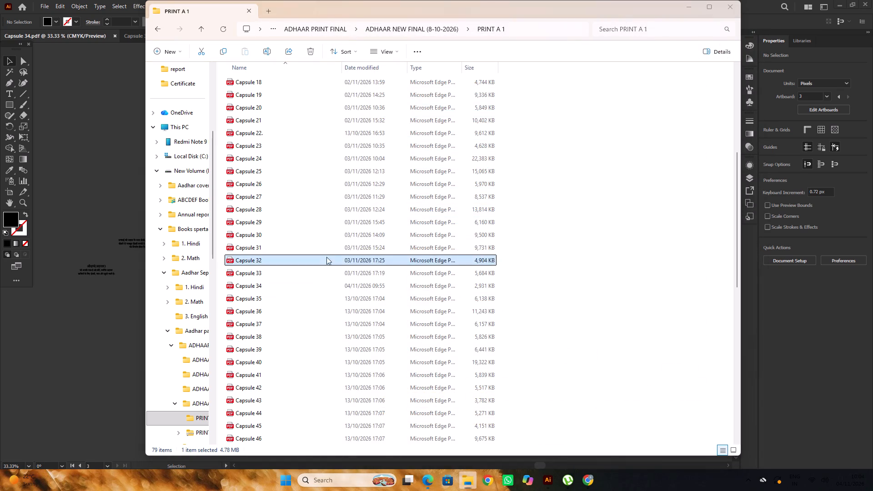
click(738, 25)
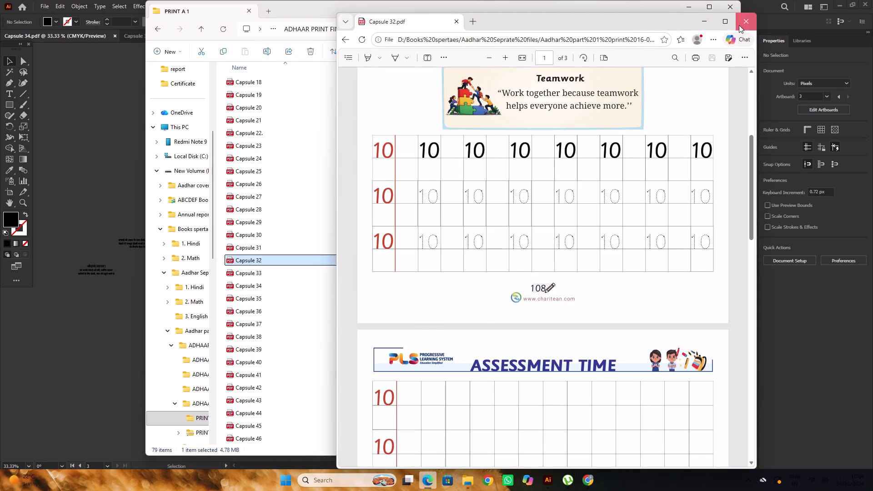
Open the Capsule 32 PDF in Illustrator and bring all three of its artboards into view.
right_click(341, 261)
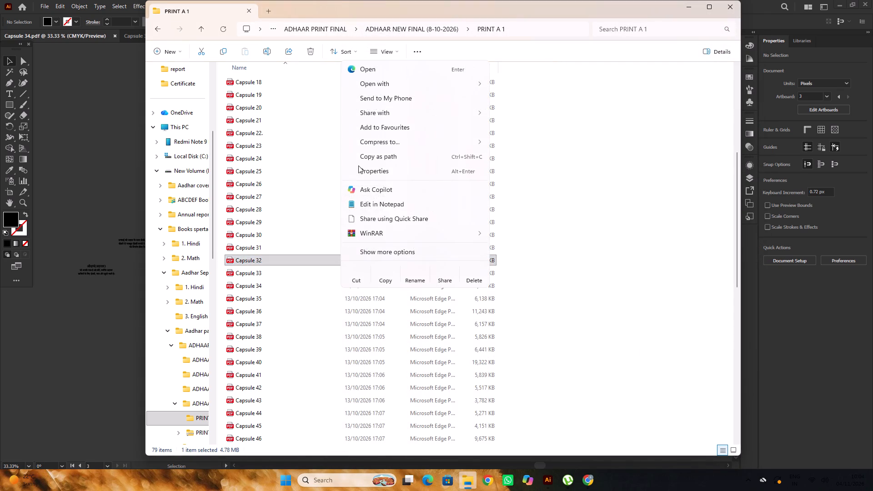
click(511, 85)
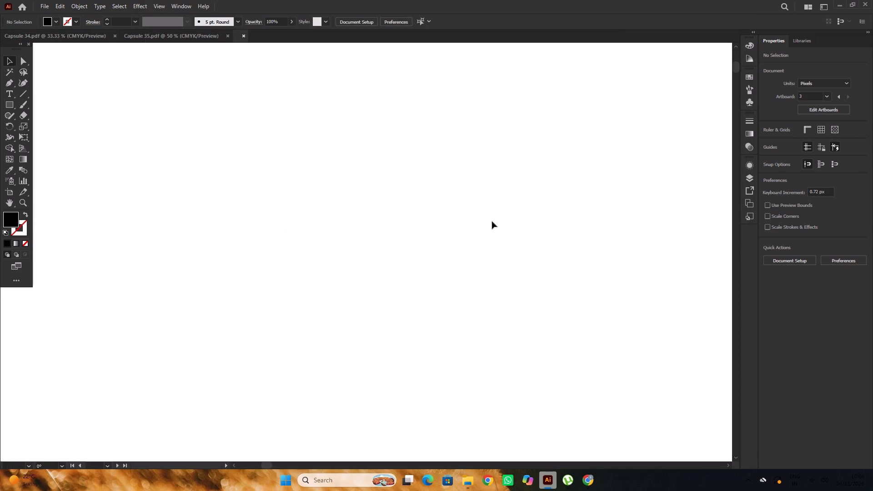
alt+scroll(518, 330, down, 1)
key(space)
drag(460, 350, 480, 341)
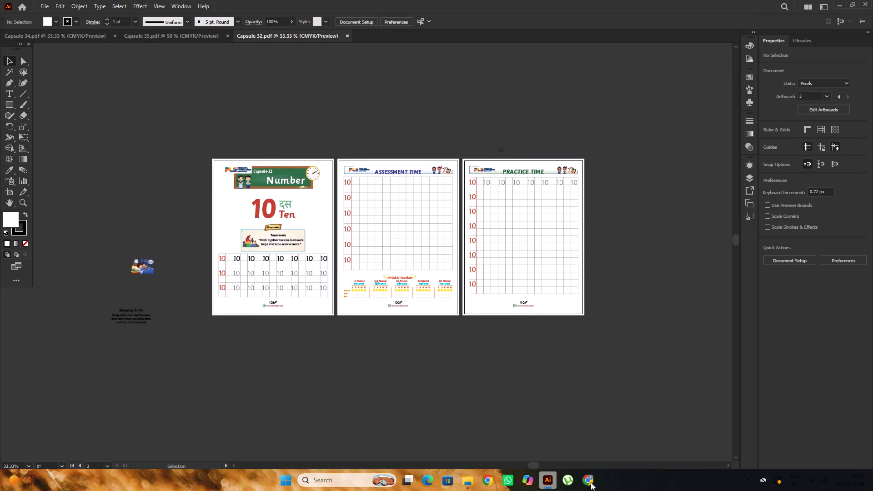
Check the India vs New Zealand live stream twice and return to the Capsule 32 document in Illustrator.
click(592, 481)
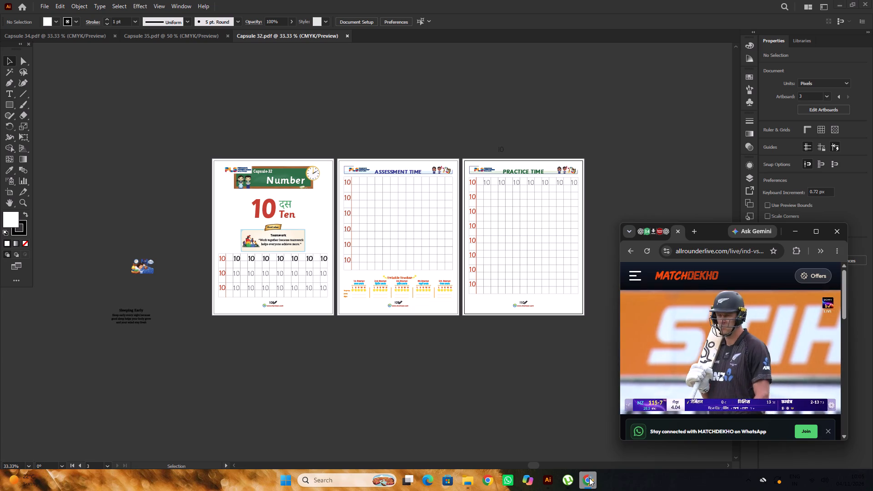
click(589, 478)
click(589, 478)
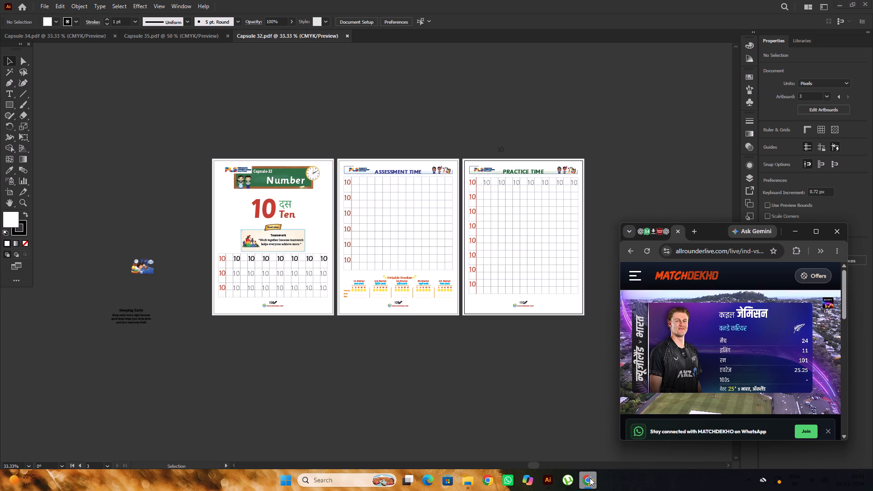
click(590, 478)
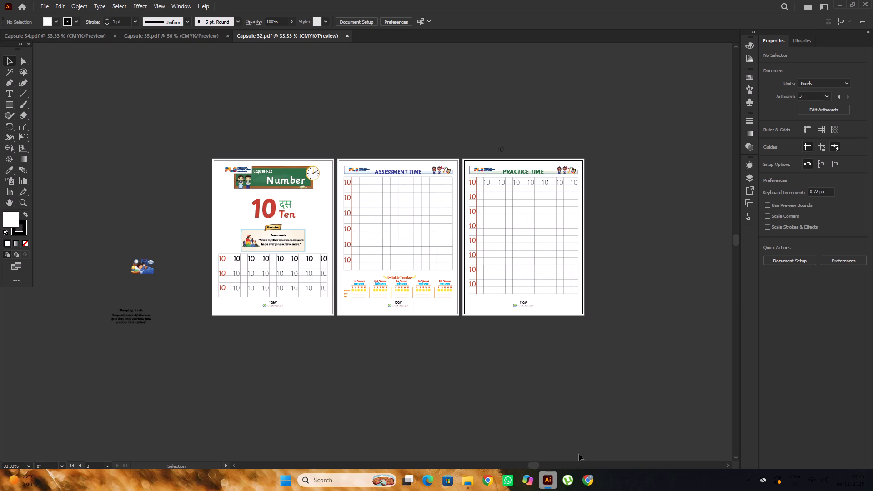
Check the India vs New Zealand live stream in Chrome and return to the Capsule 32 document in Illustrator.
click(592, 481)
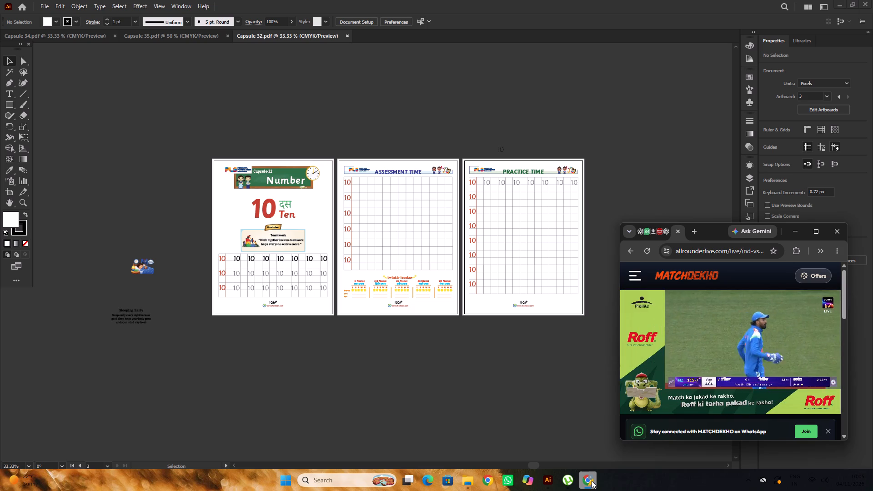
click(592, 481)
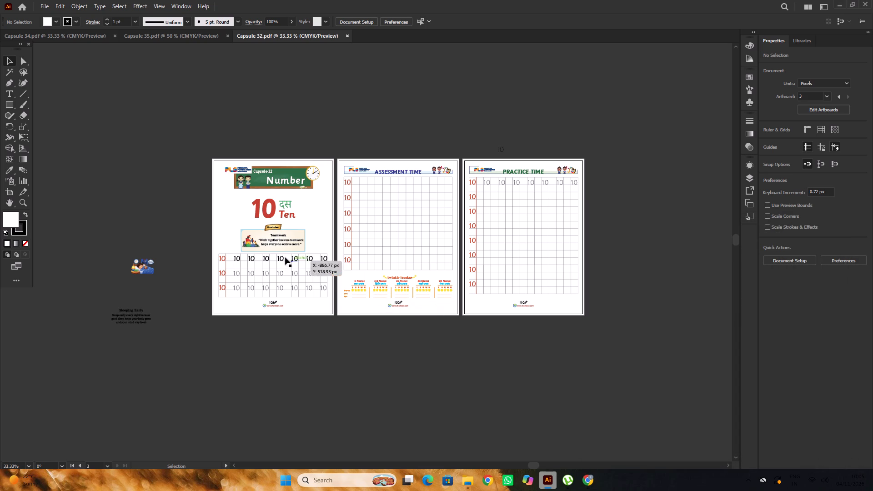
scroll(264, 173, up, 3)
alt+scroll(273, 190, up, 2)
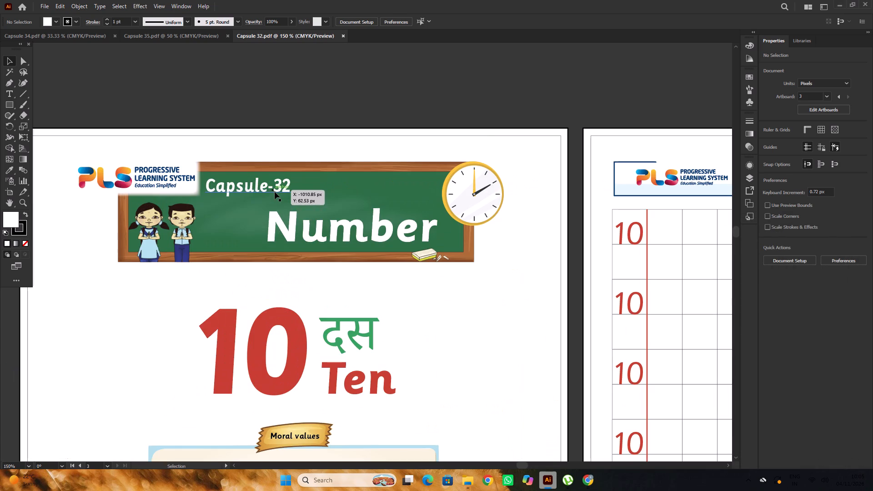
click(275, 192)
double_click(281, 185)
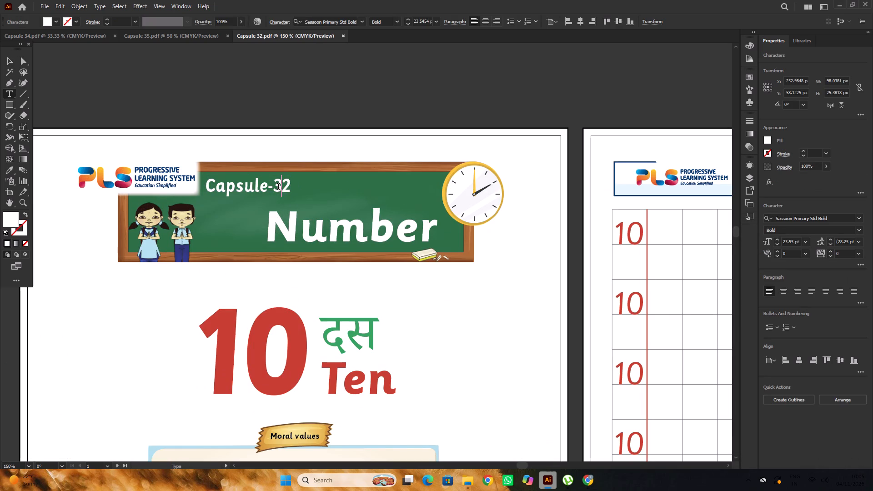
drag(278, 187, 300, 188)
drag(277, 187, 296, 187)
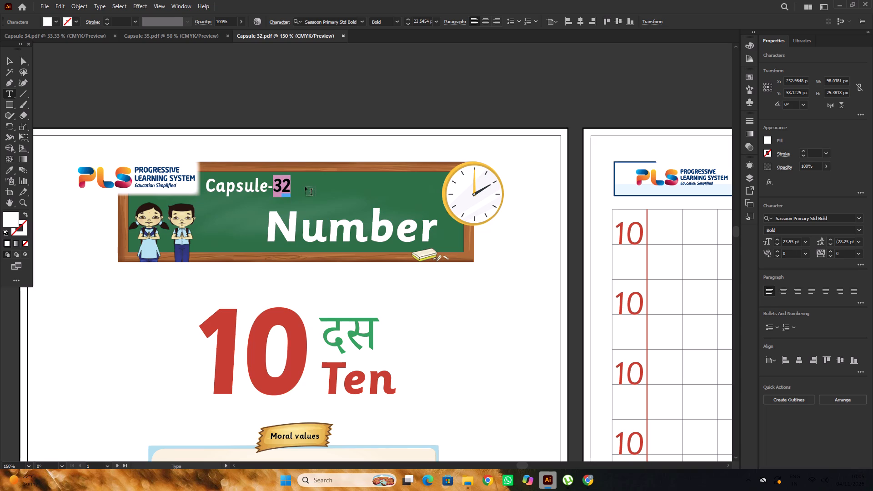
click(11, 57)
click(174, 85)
Replace the Capsule-35 label on the Capsule 35 document's chalkboard with the Capsule-32 label copied from Capsule 32, pasted in the same place.
click(261, 189)
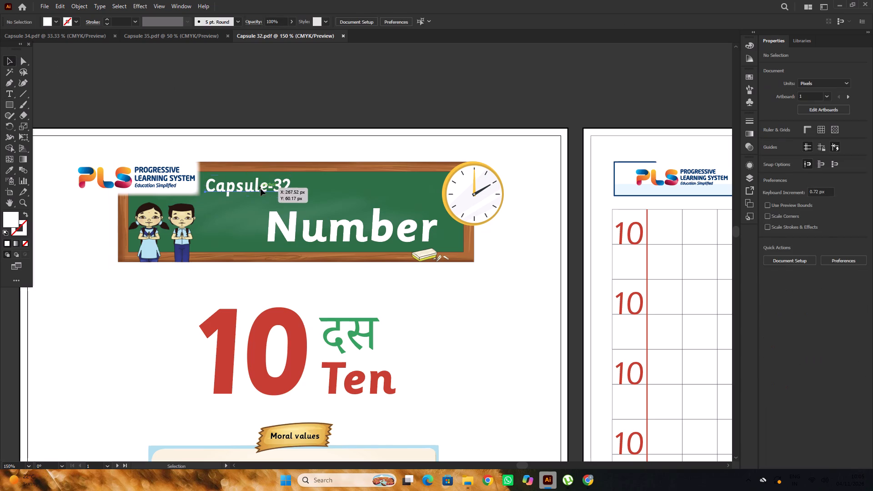
key(ctrl+c)
click(186, 35)
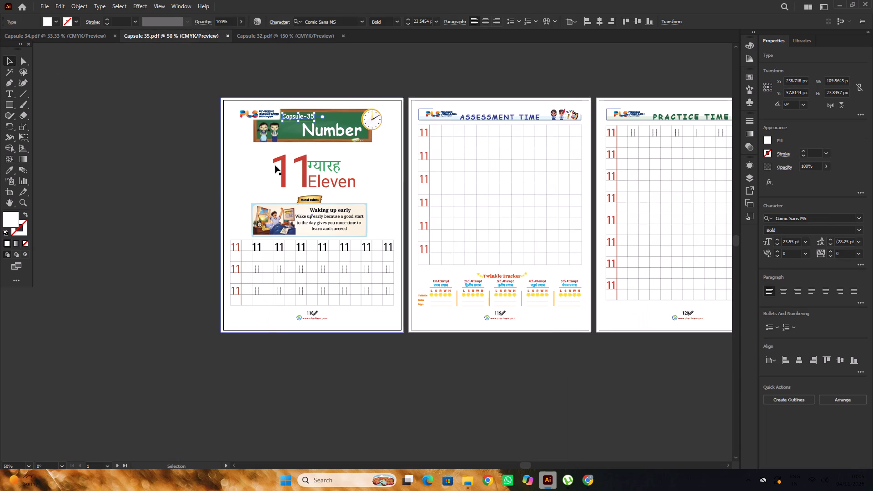
scroll(309, 135, up, 5)
key(Delete)
key(ctrl+f)
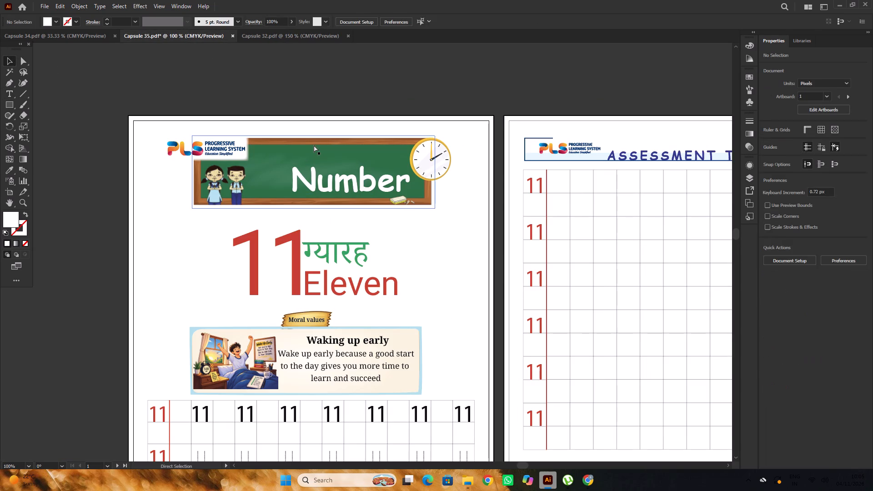
Check the live match stream in Chrome three times, returning to the Capsule 35 document in Illustrator each time.
click(592, 478)
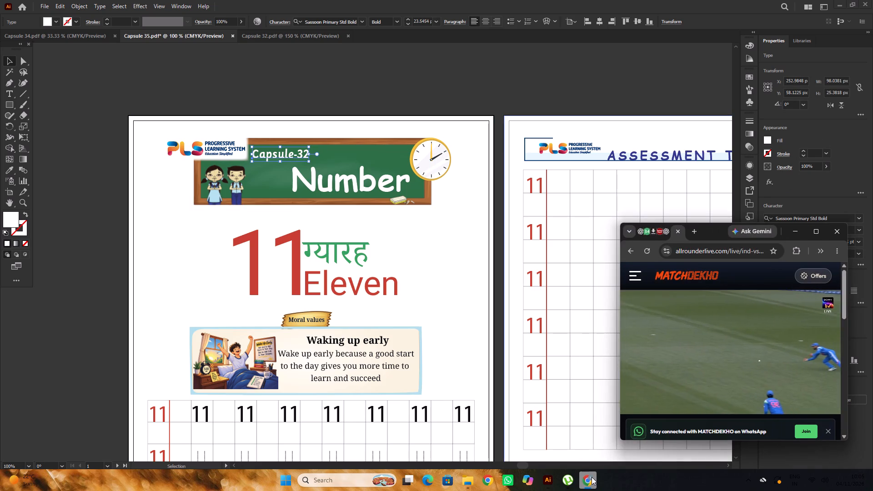
click(592, 477)
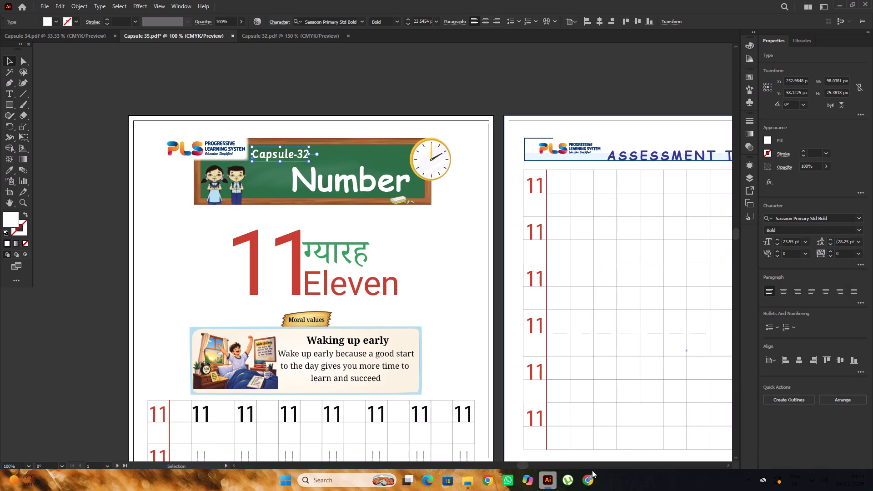
click(589, 476)
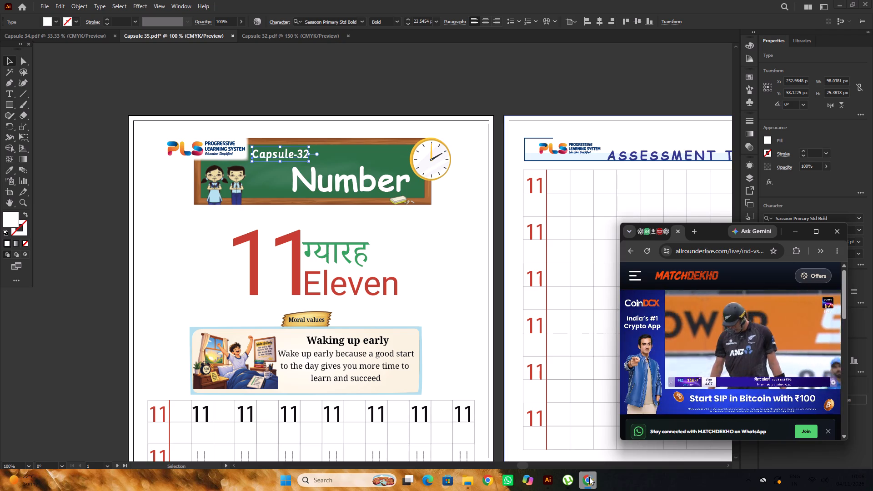
click(590, 476)
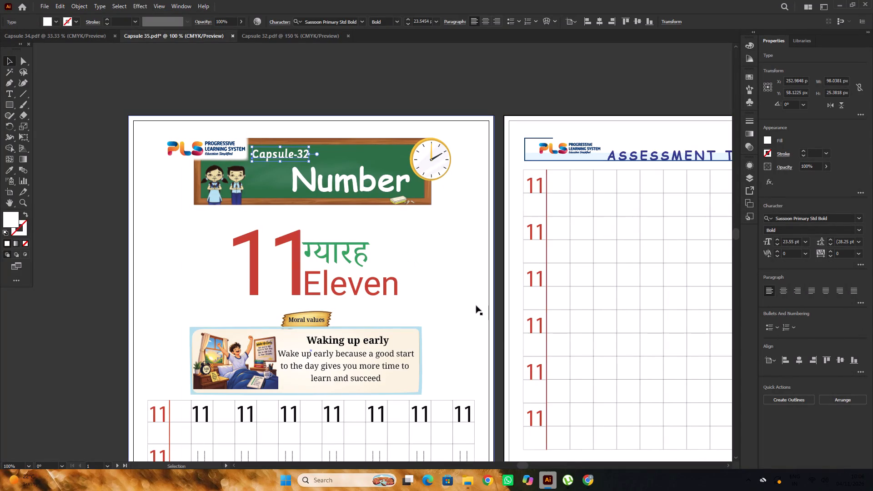
click(590, 482)
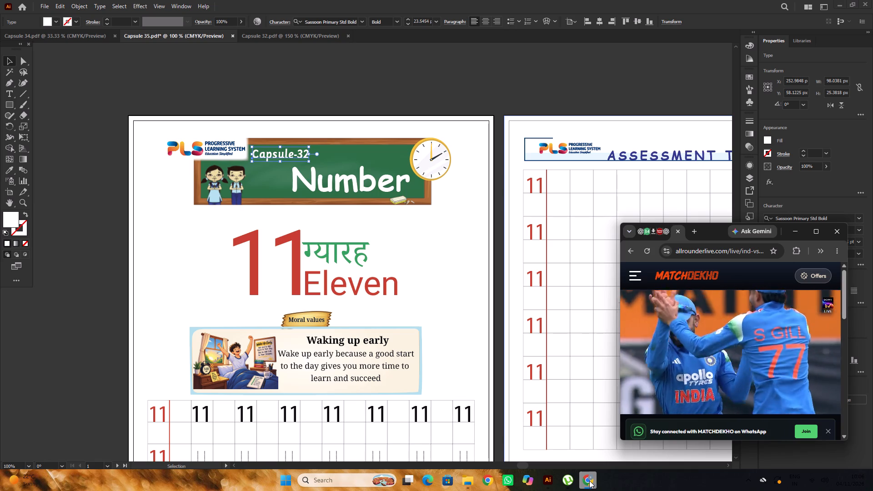
click(589, 481)
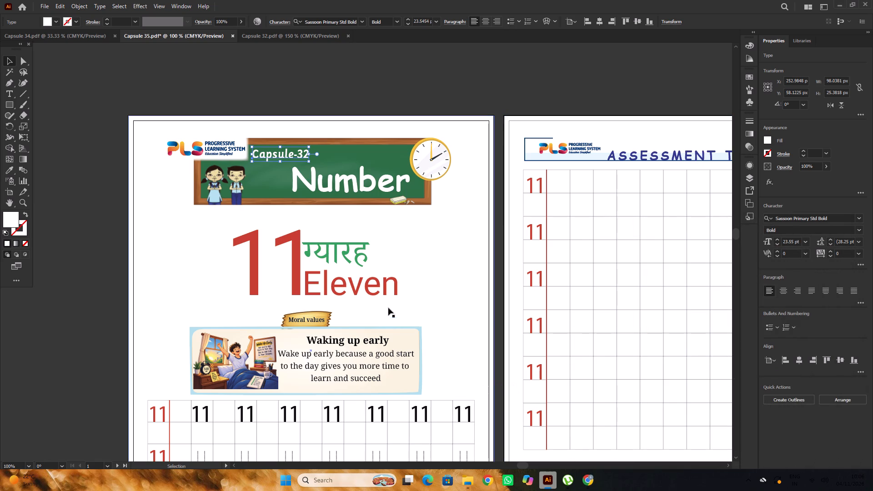
Edit the pasted chalkboard label in the Capsule 35 document to read Capsule-35.
alt+scroll(337, 254, down, 1)
alt+scroll(306, 207, up, 4)
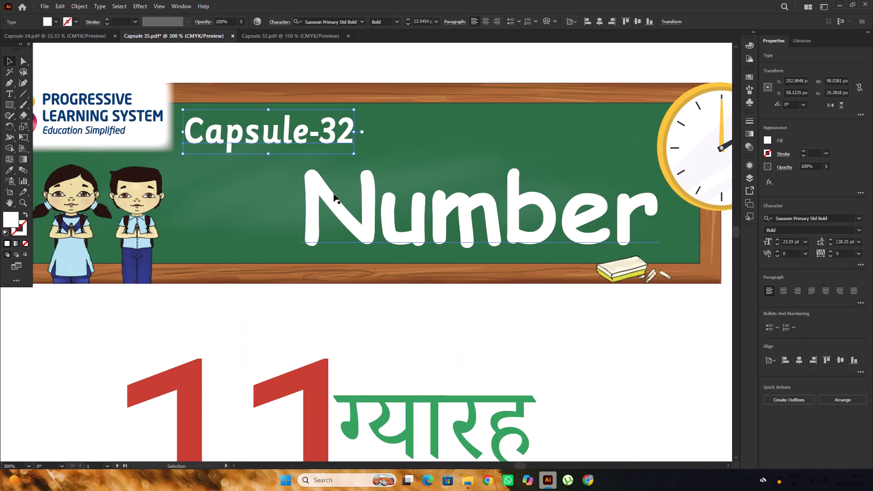
key(t)
drag(341, 146, 349, 143)
key(5)
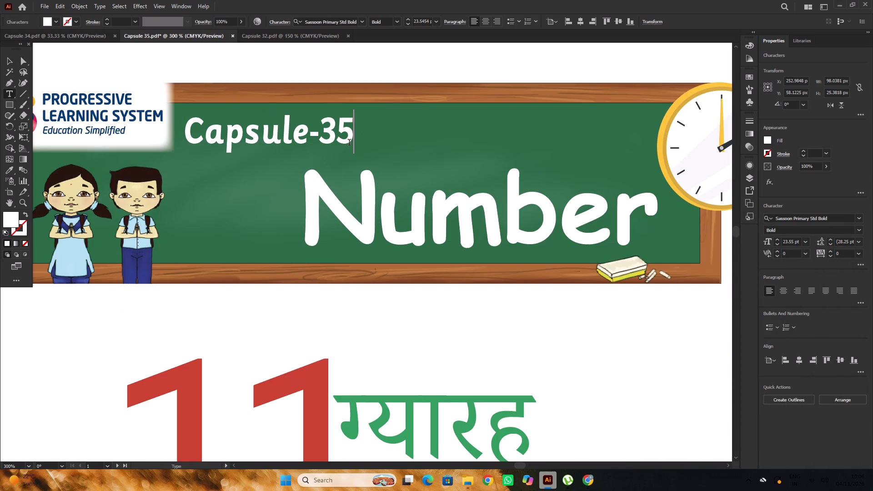
alt+scroll(338, 159, down, 2)
click(10, 57)
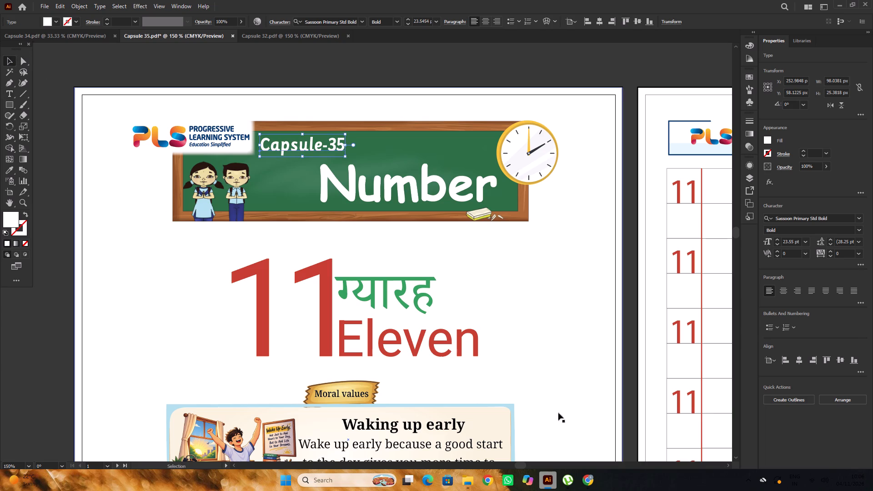
Check the live match stream in Chrome and return to the Capsule 35 document in Illustrator.
click(590, 483)
click(590, 483)
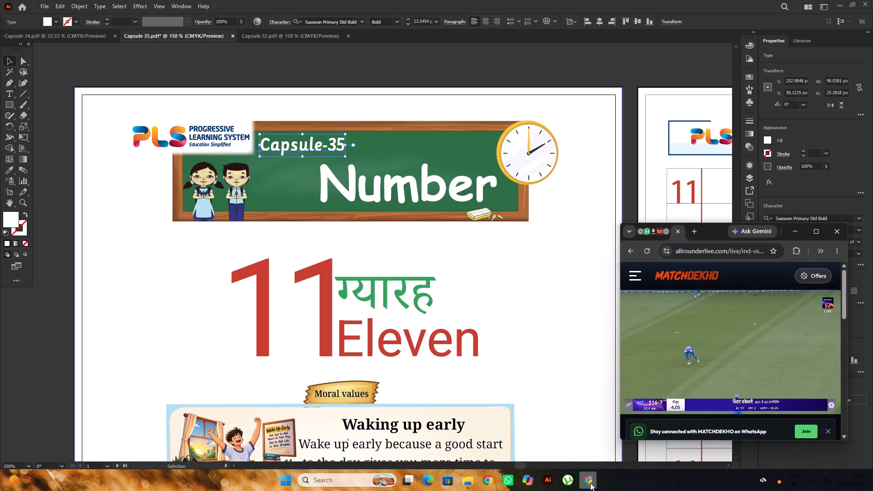
Replace Capsule 35's Number title with the one copied from Capsule 32, pasted in the same place and brought to the front.
alt+scroll(274, 129, down, 3)
scroll(274, 129, up, 2)
click(312, 95)
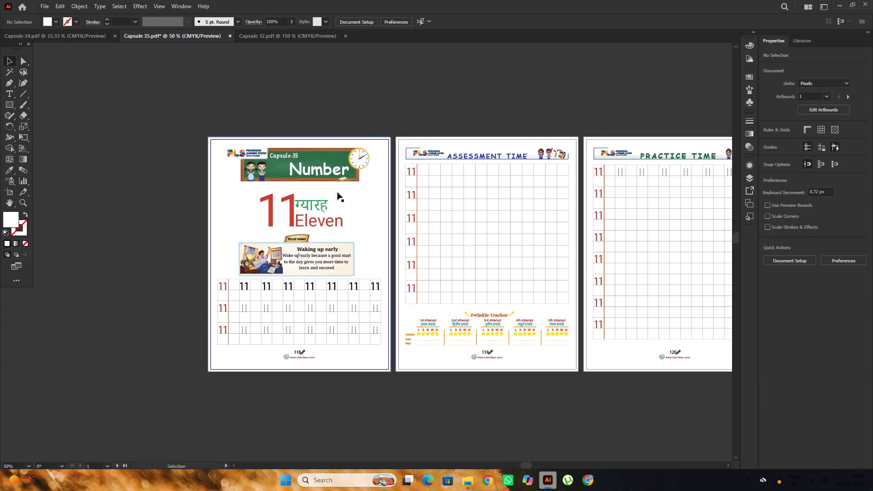
alt+scroll(337, 189, up, 2)
click(329, 158)
key(Delete)
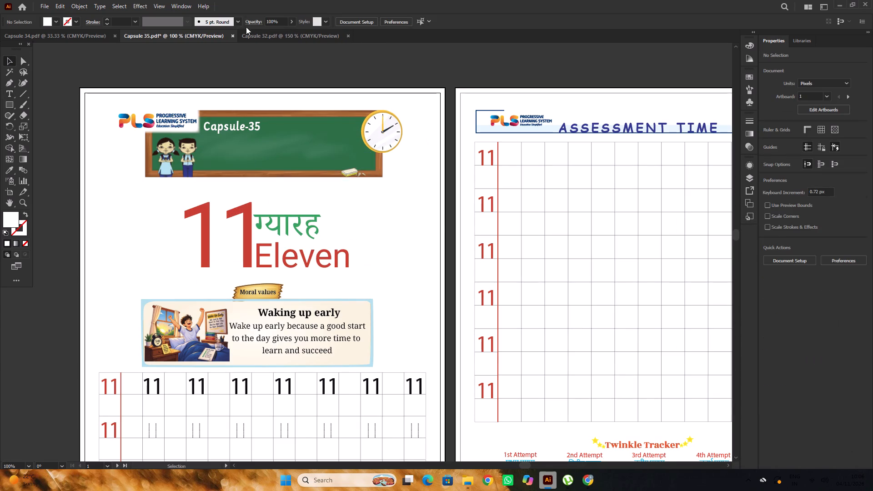
click(260, 36)
click(328, 227)
key(ctrl+c)
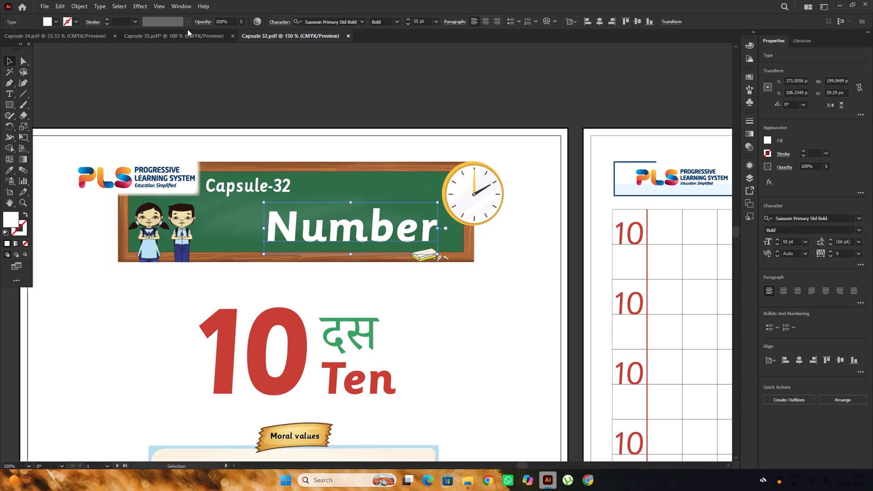
click(187, 29)
click(187, 35)
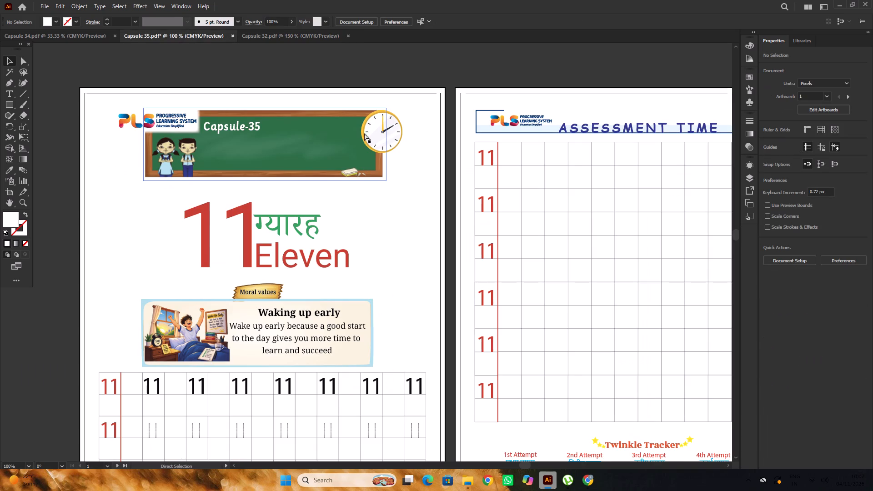
ctrl+click(429, 159)
key(ctrl+f)
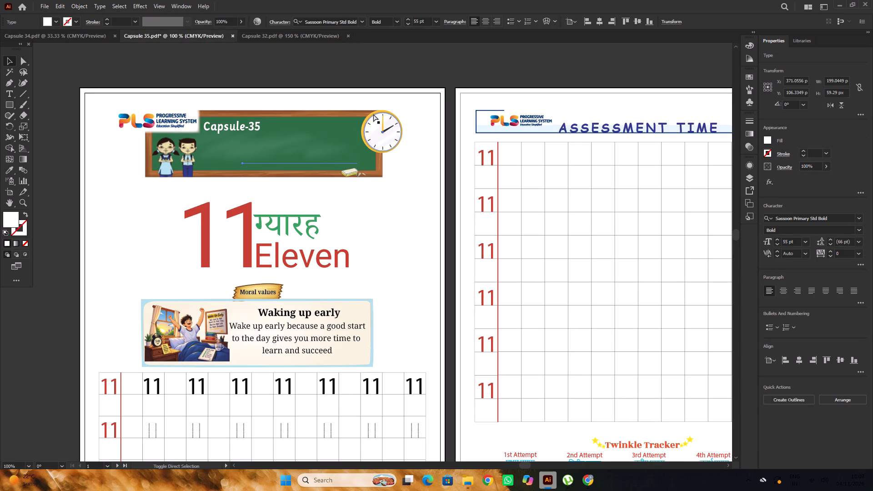
key(ctrl+shift+bracketright)
alt+scroll(372, 121, down, 1)
click(170, 90)
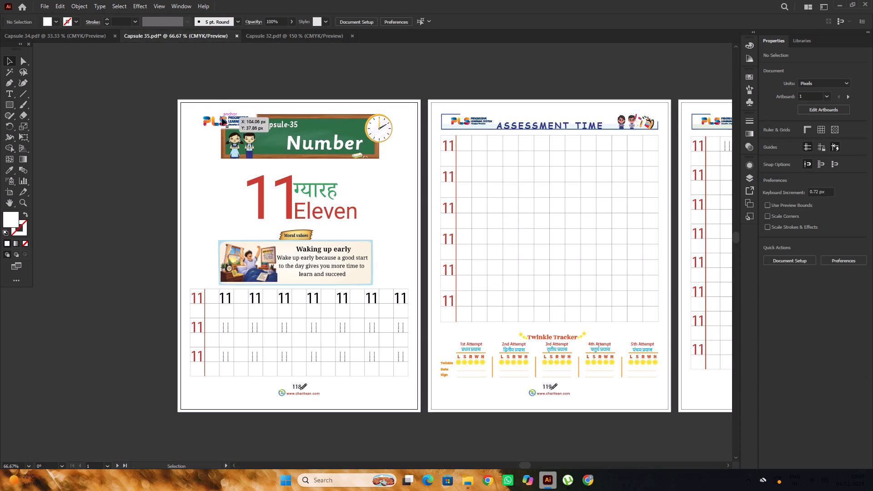
Lock the page border frame on the first artboard of the Capsule 35 document.
click(199, 104)
key(ctrl+2)
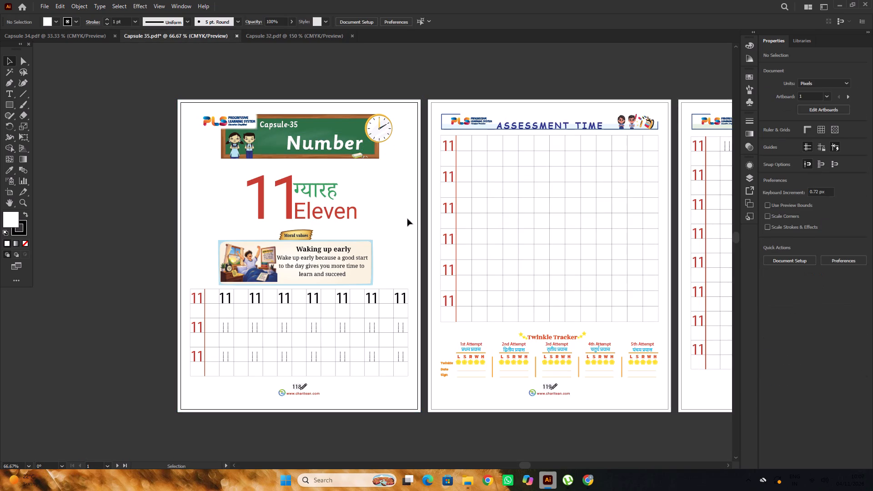
Check the live match stream in Chrome twice, returning to the Capsule 35 document in Illustrator each time.
click(583, 481)
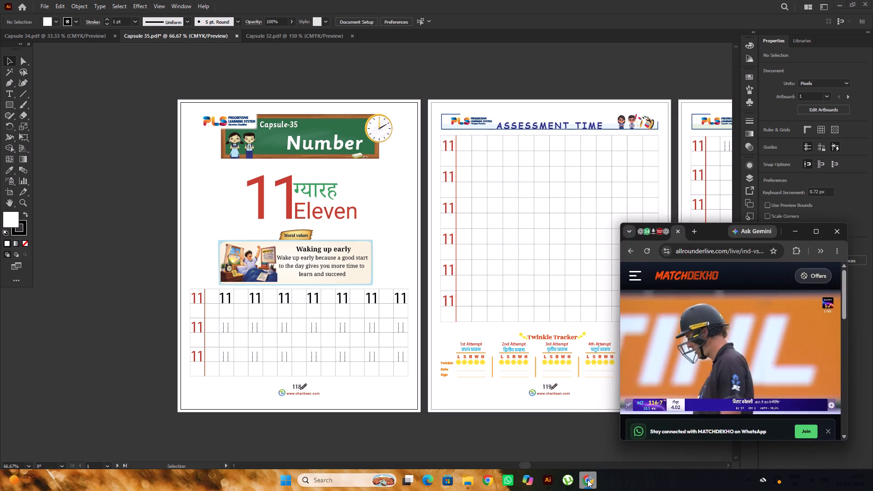
click(587, 480)
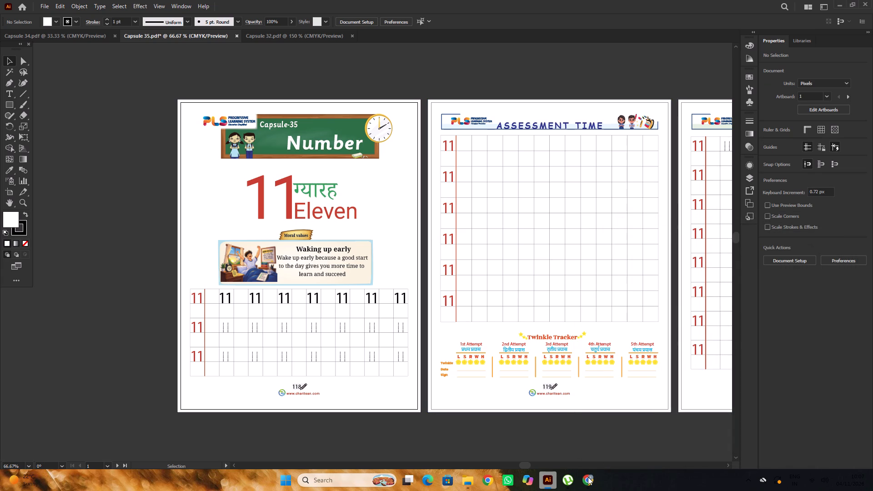
click(588, 477)
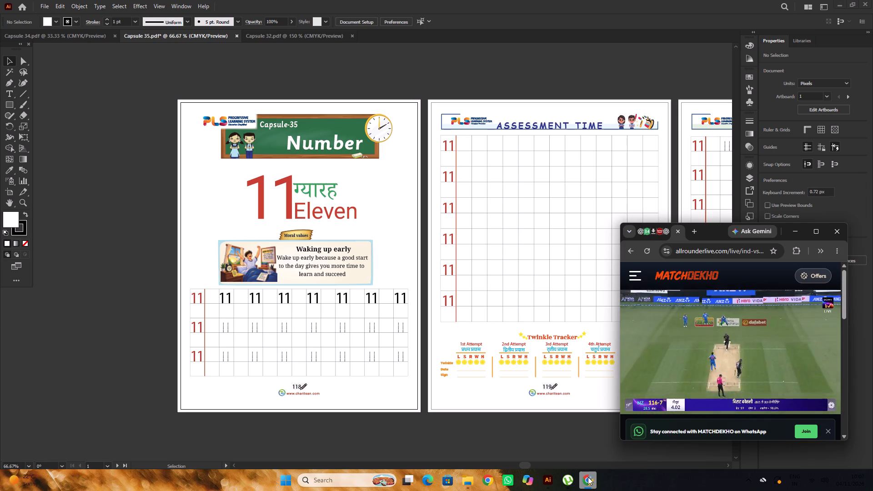
click(588, 477)
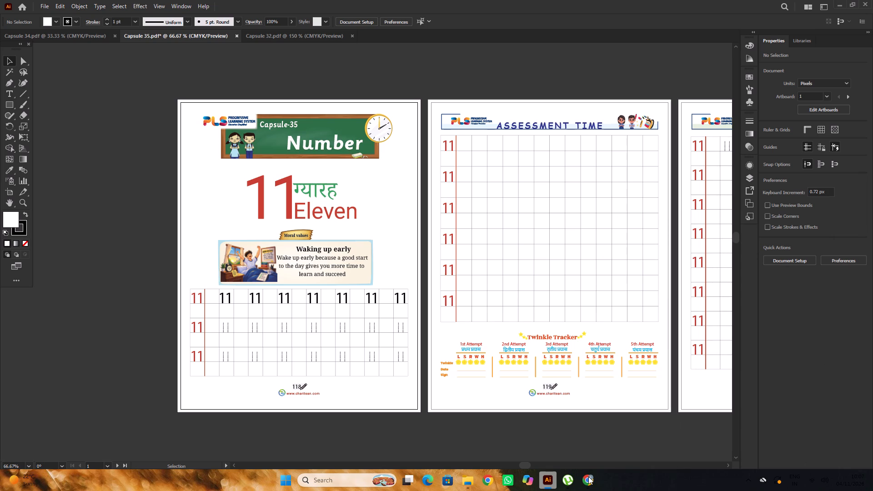
Inside its group on the first page, set the large red 11 in the Sassoon Primary Std Bold font.
click(290, 188)
click(290, 188)
click(290, 188)
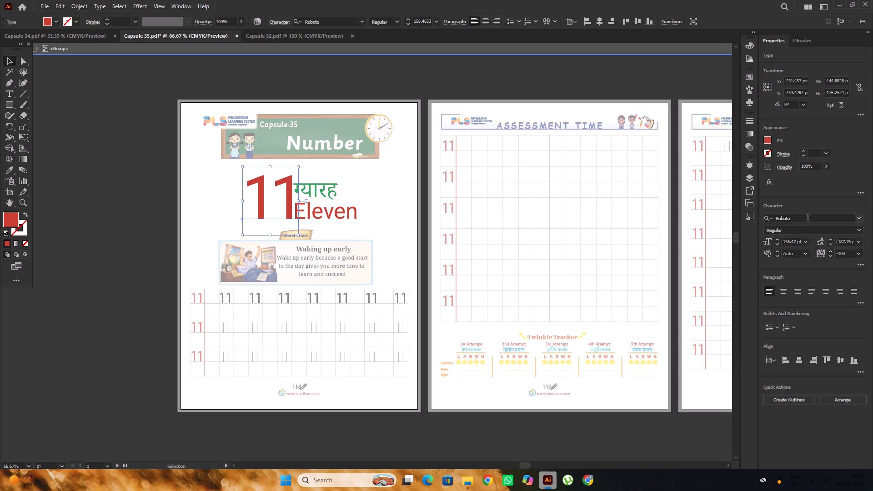
click(804, 223)
text(sa)
key(s)
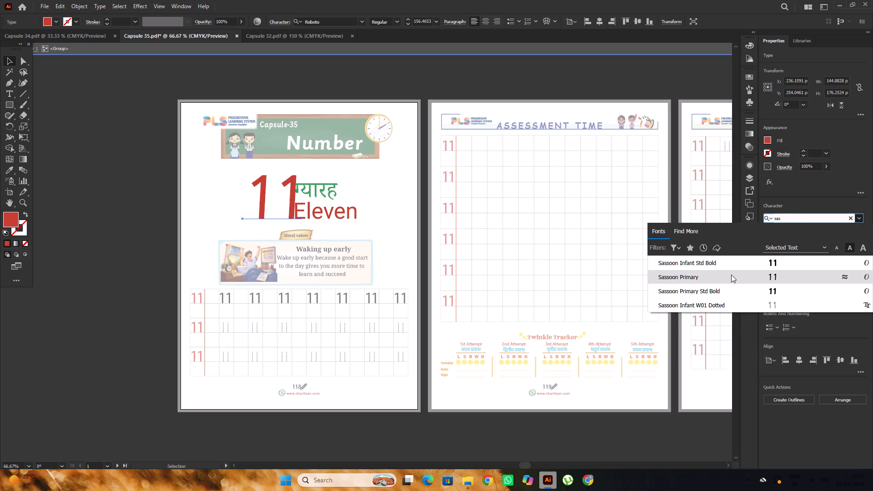
click(729, 293)
double_click(149, 146)
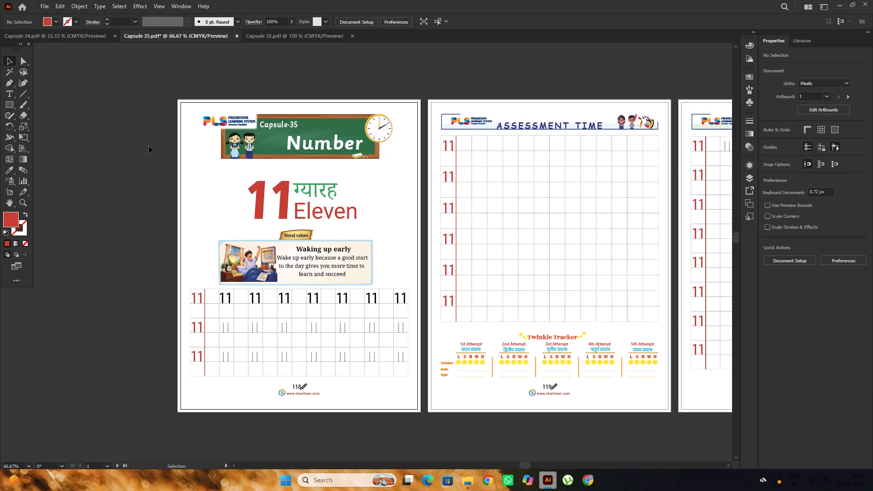
Inside the same group, set the word Eleven in the Sassoon Primary Std Bold font.
click(337, 212)
double_click(337, 212)
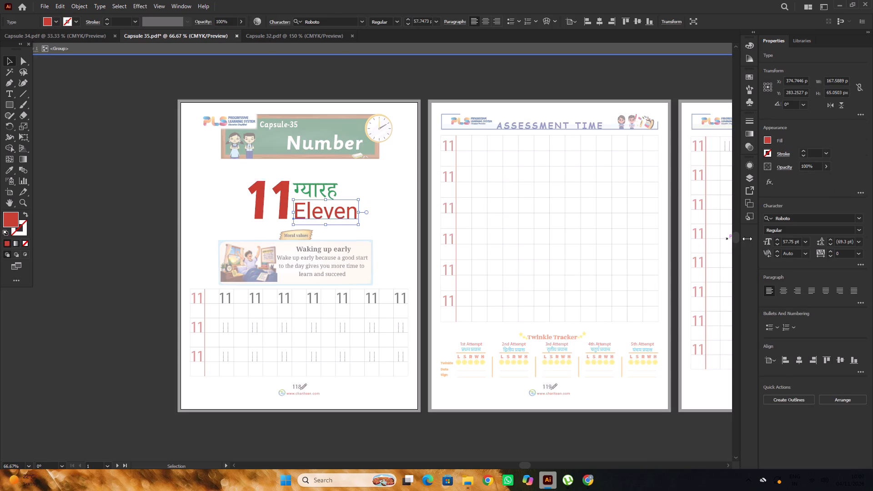
click(796, 215)
key(s)
key(a)
key(s)
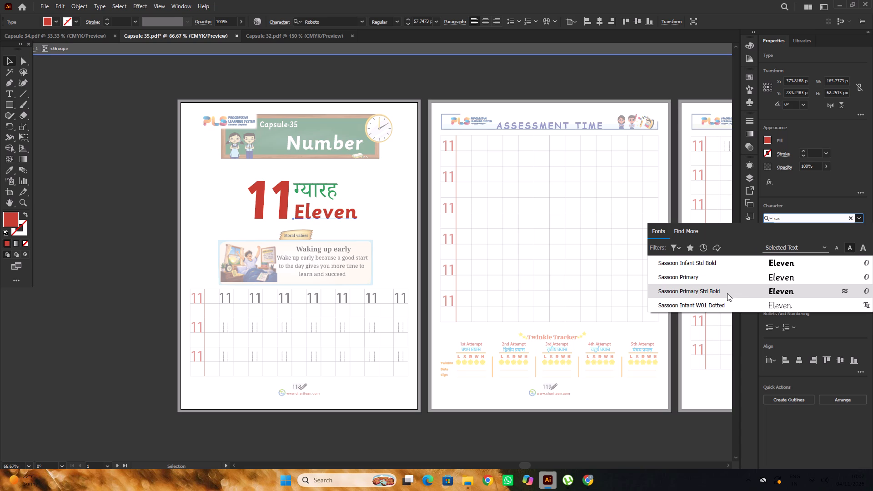
click(727, 293)
double_click(128, 180)
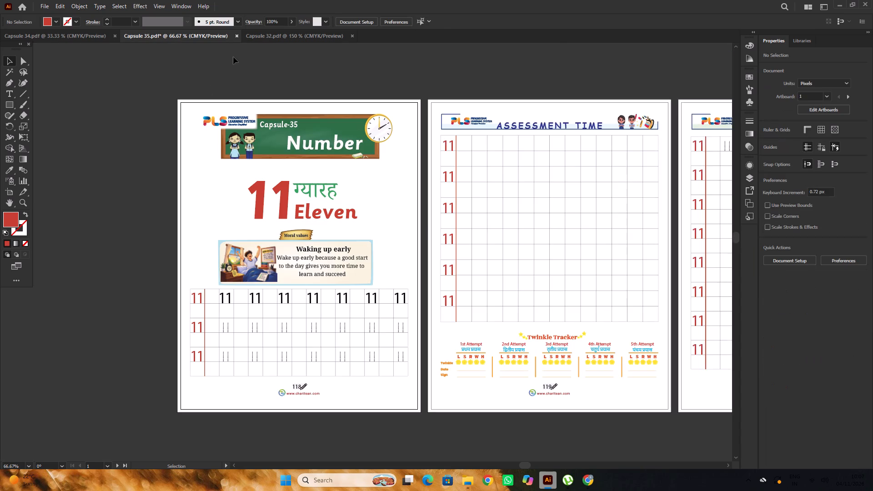
Compare the character settings of the large 10 and the word Ten in Capsule 32 with the large 11 in Capsule 35.
click(275, 39)
scroll(326, 195, down, 3)
click(296, 274)
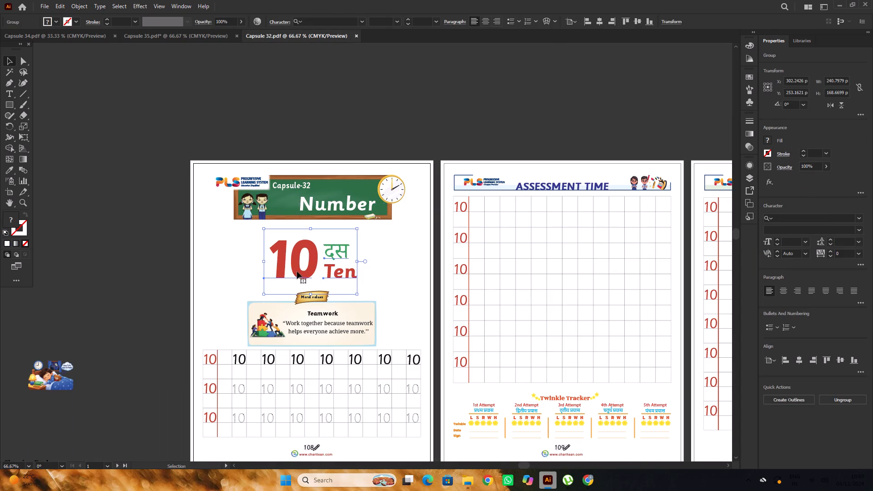
triple_click(297, 271)
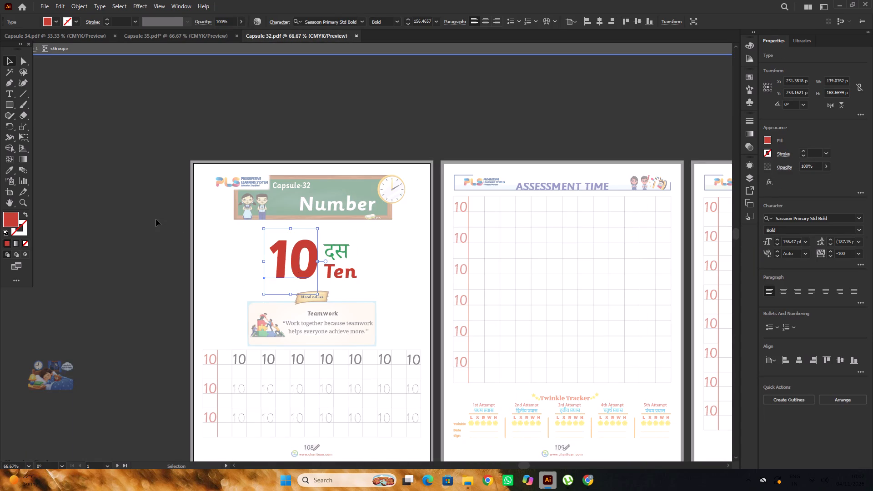
double_click(156, 219)
click(349, 281)
triple_click(349, 277)
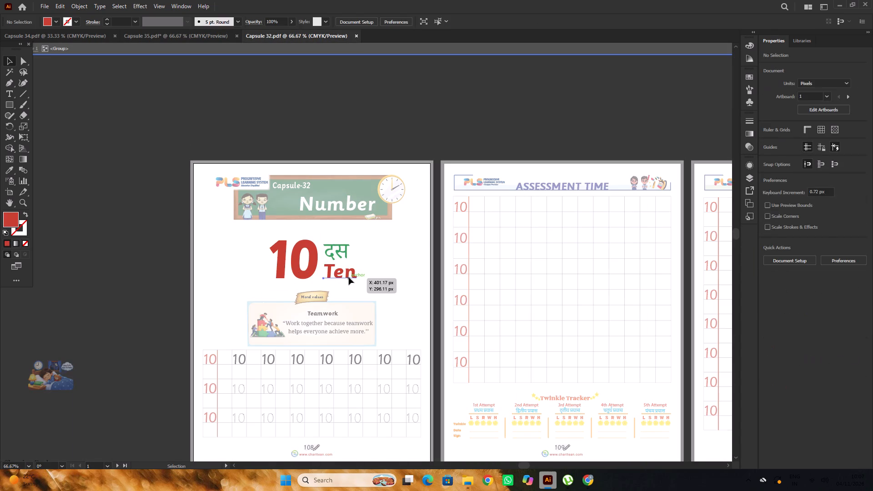
double_click(126, 110)
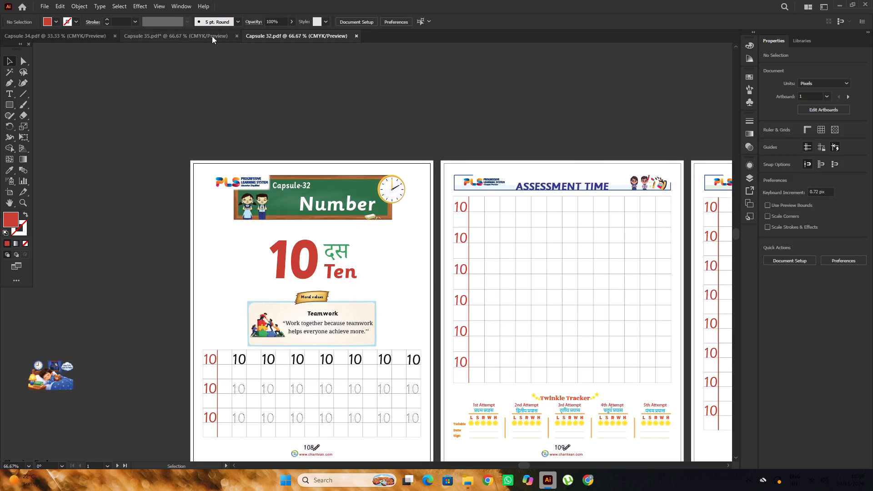
click(212, 36)
triple_click(274, 193)
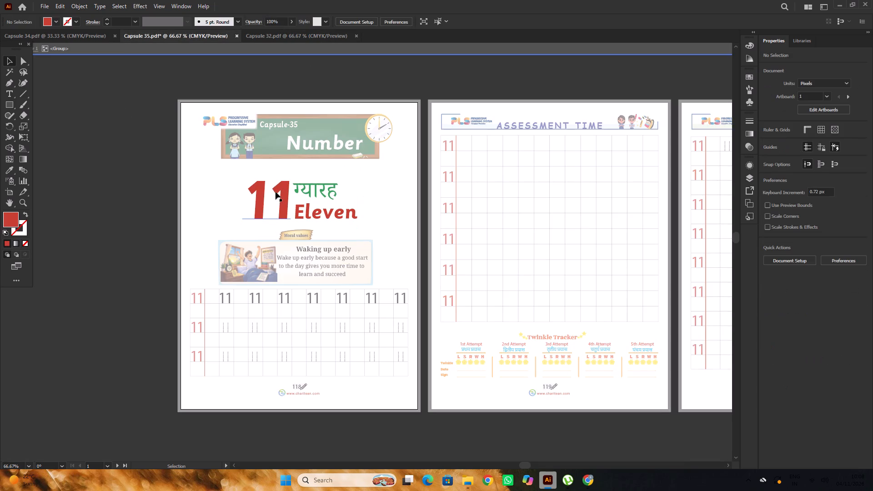
click(276, 192)
double_click(156, 169)
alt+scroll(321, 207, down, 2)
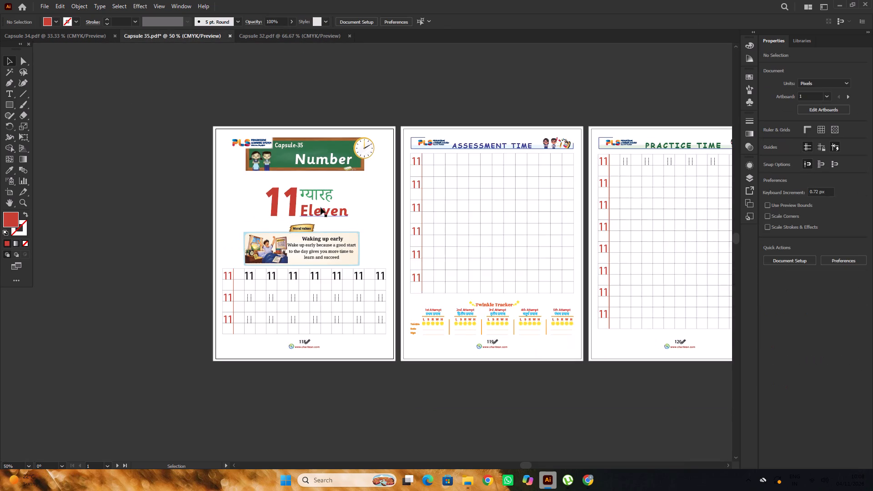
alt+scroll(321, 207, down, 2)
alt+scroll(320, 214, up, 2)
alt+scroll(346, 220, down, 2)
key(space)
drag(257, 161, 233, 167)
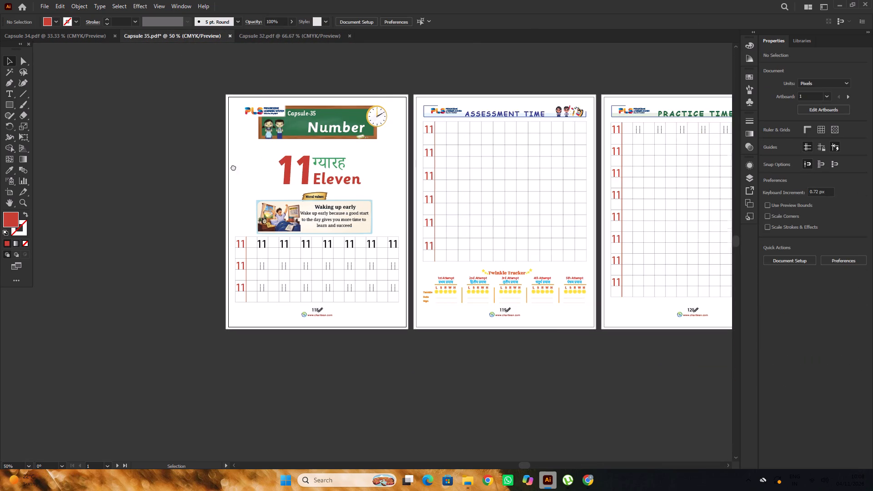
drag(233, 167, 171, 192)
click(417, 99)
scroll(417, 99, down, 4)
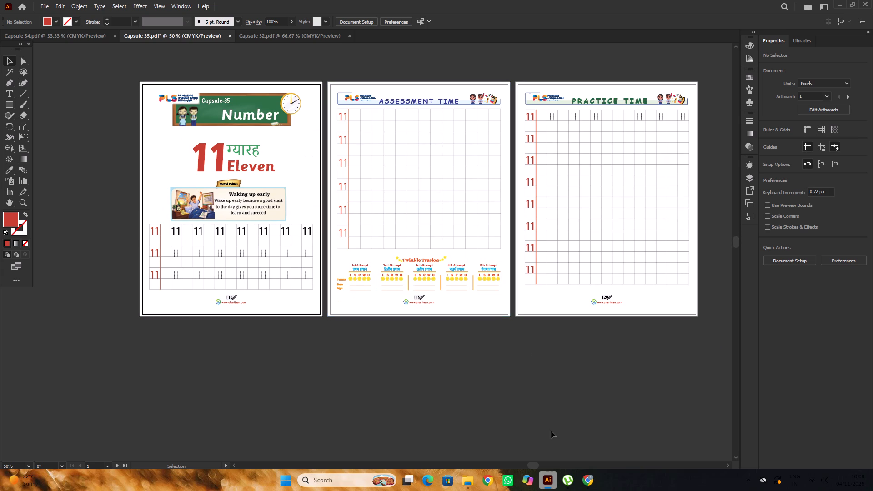
Check the live match stream in Chrome twice, returning to the Capsule 35 document in Illustrator each time.
click(586, 473)
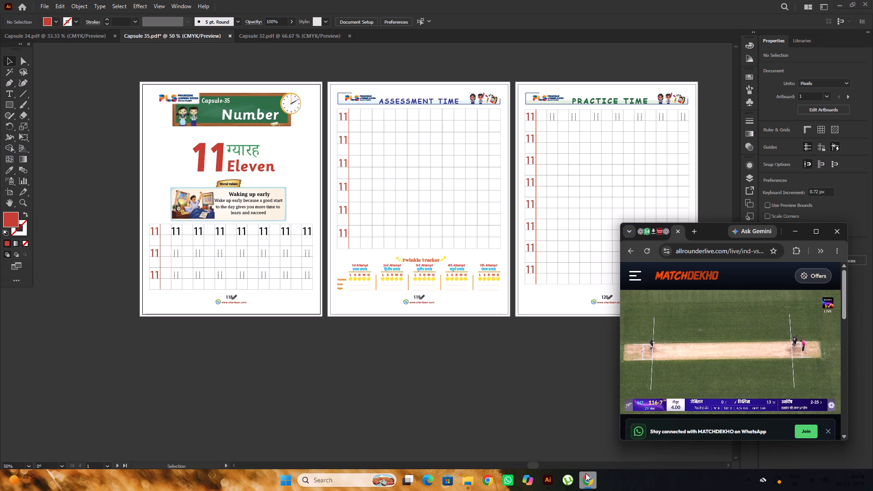
click(586, 473)
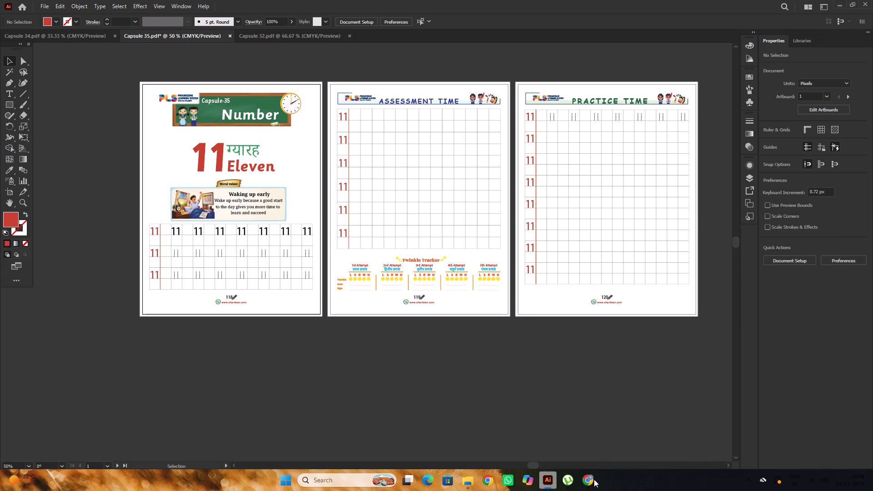
click(593, 479)
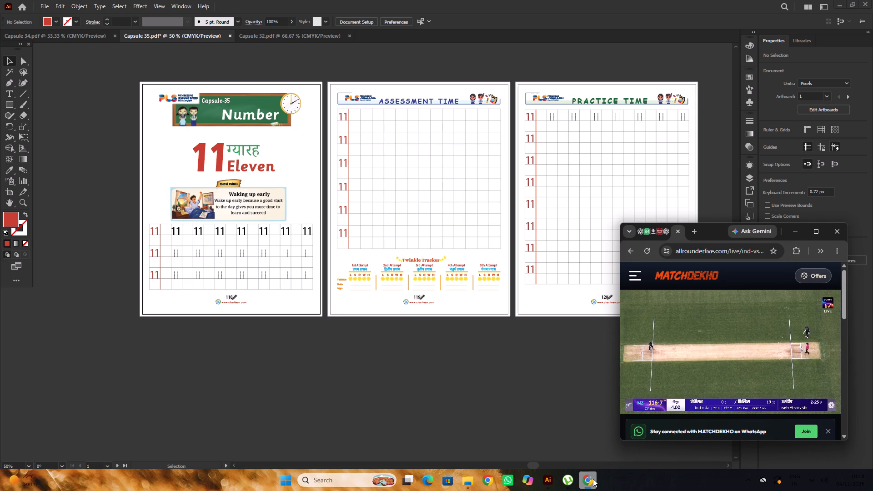
click(593, 479)
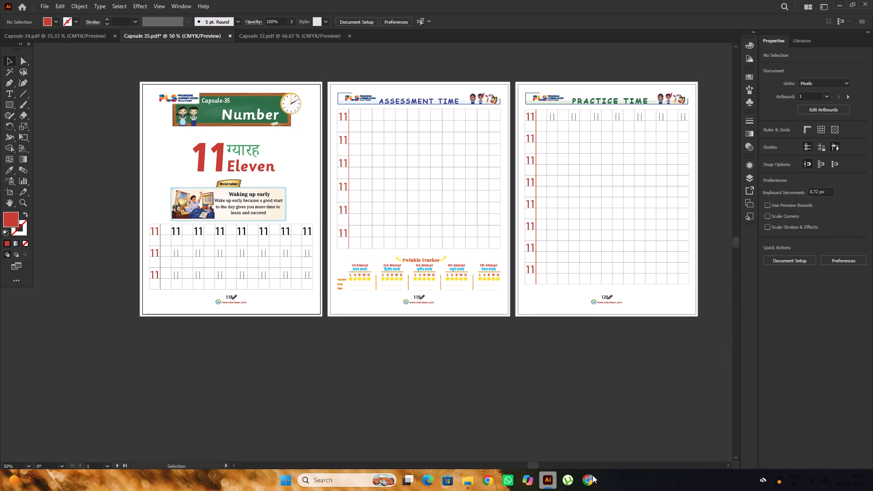
Insert a comma after "Wake up early" in the moral values paragraph on the first page.
alt+scroll(399, 298, down, 2)
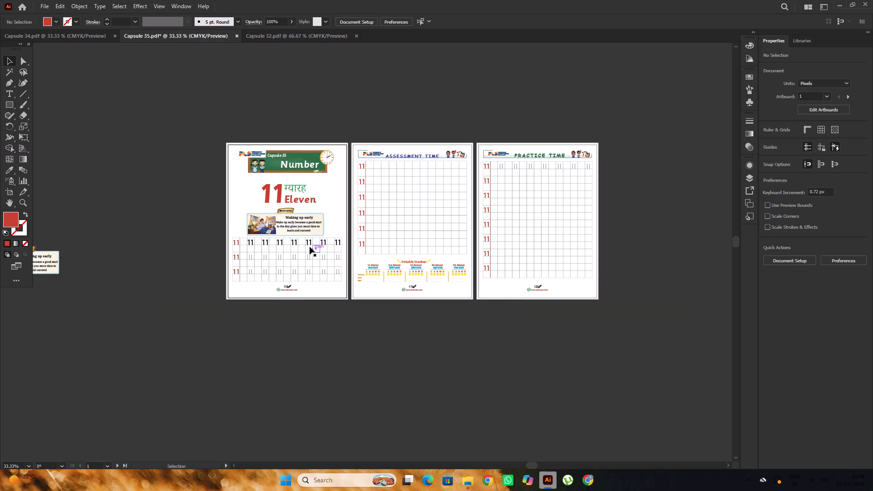
alt+scroll(309, 245, up, 2)
scroll(255, 222, up, 5)
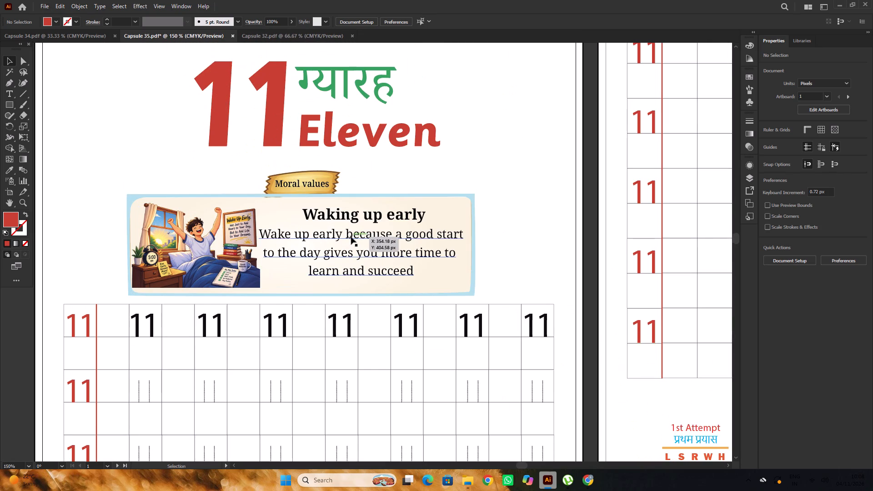
key(t)
click(343, 238)
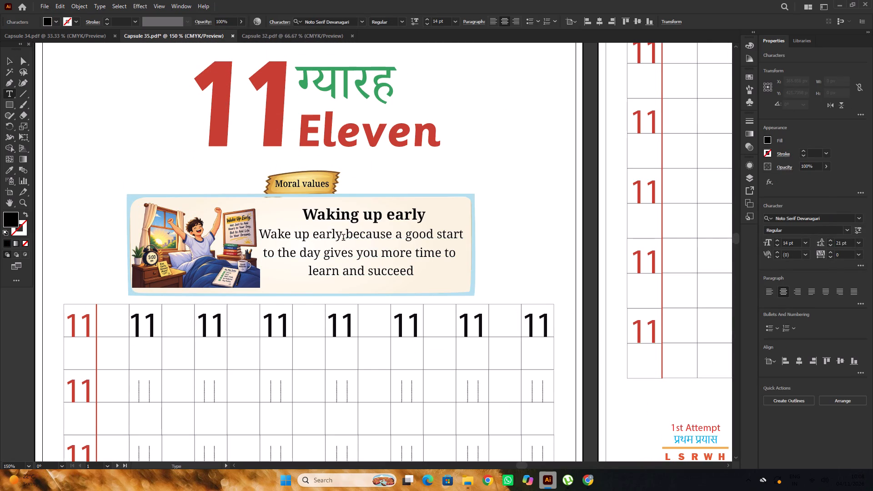
key(comma)
alt+scroll(402, 256, down, 1)
click(6, 62)
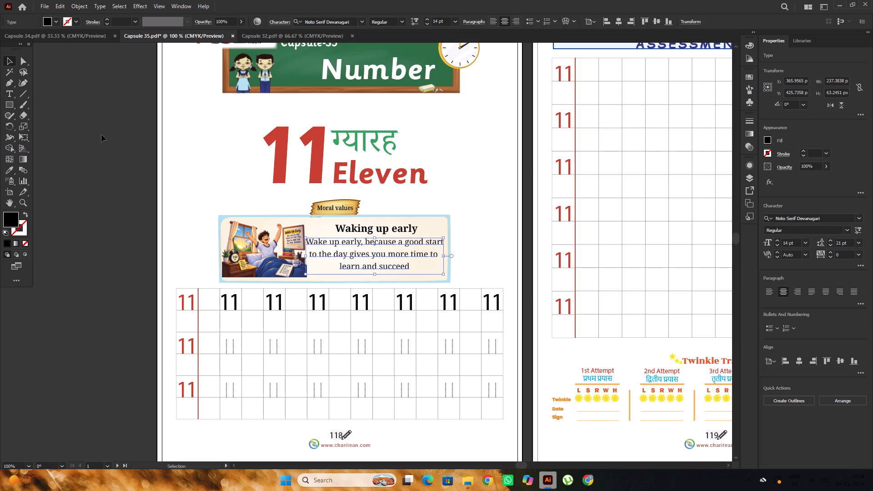
click(101, 135)
Check the live match stream in Chrome repeatedly, returning to the Capsule 35 document in Illustrator each time.
alt+scroll(363, 210, down, 2)
click(594, 477)
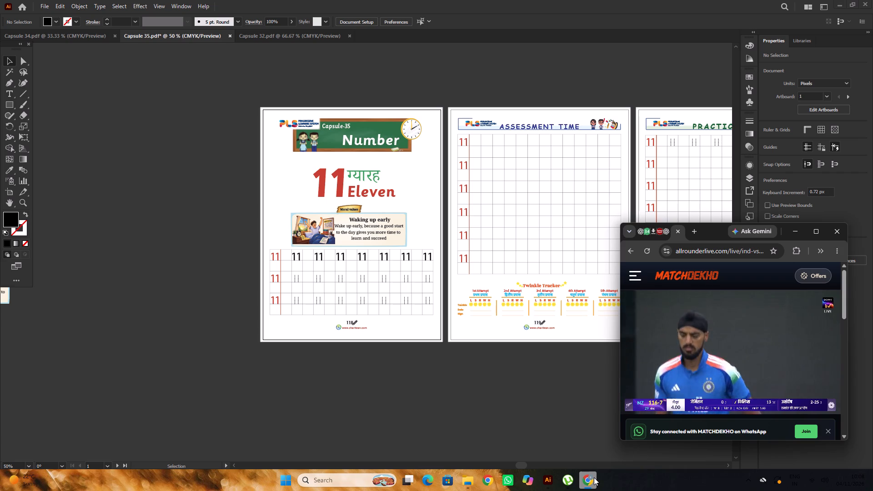
click(594, 477)
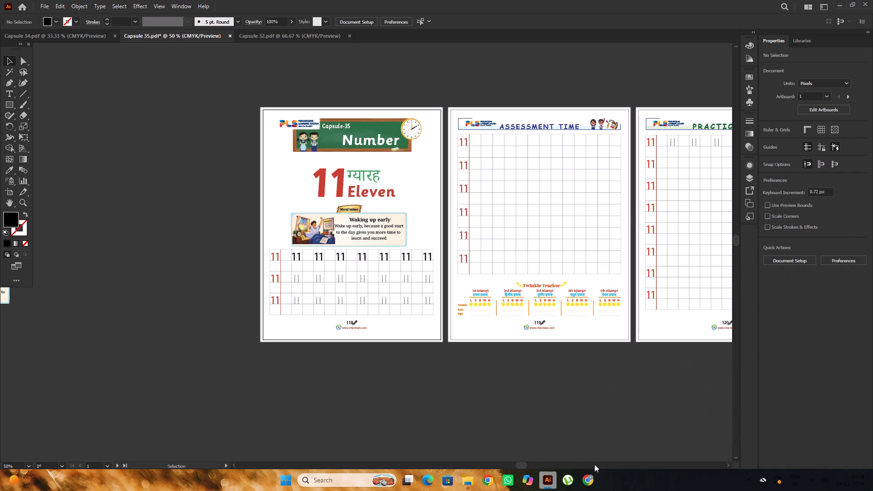
click(584, 476)
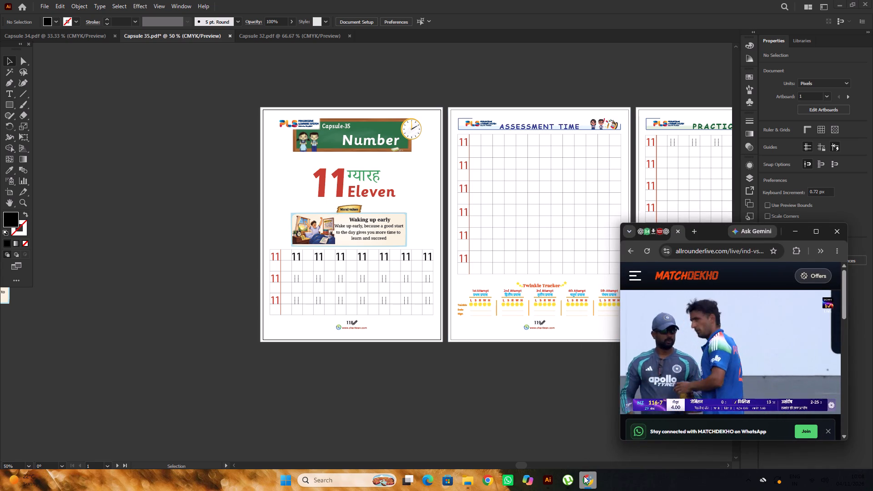
click(584, 476)
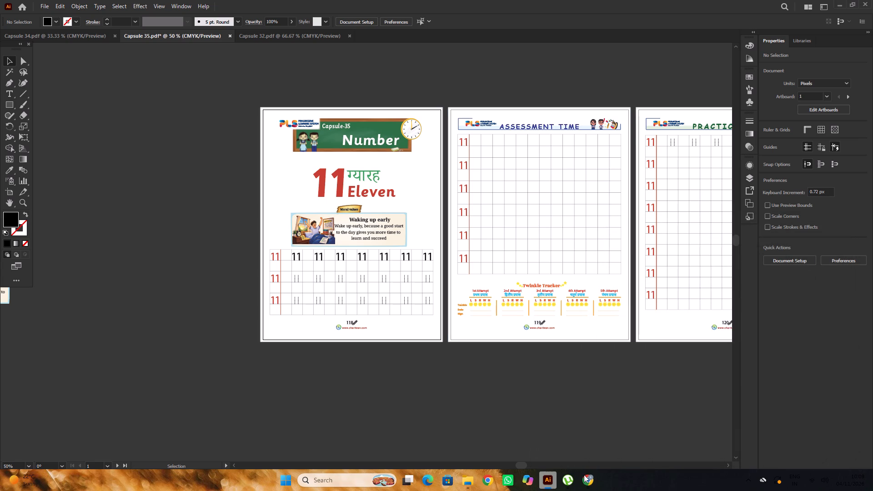
click(584, 475)
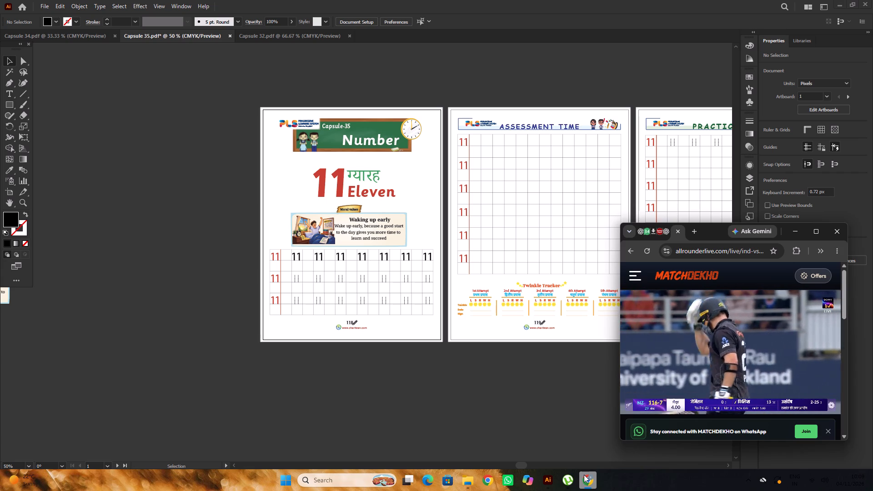
click(584, 475)
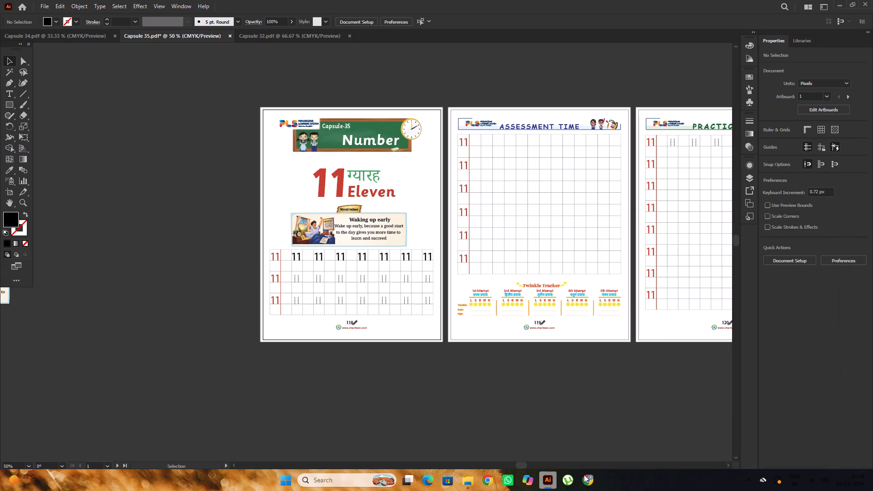
click(584, 475)
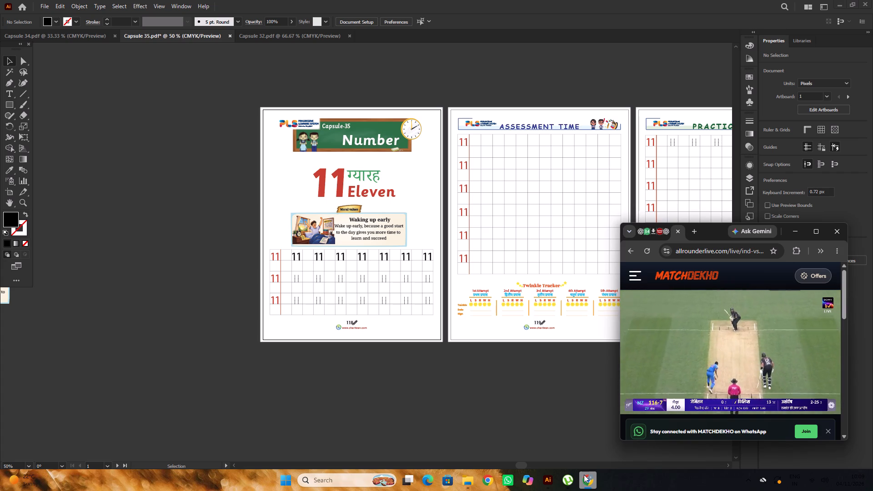
click(584, 475)
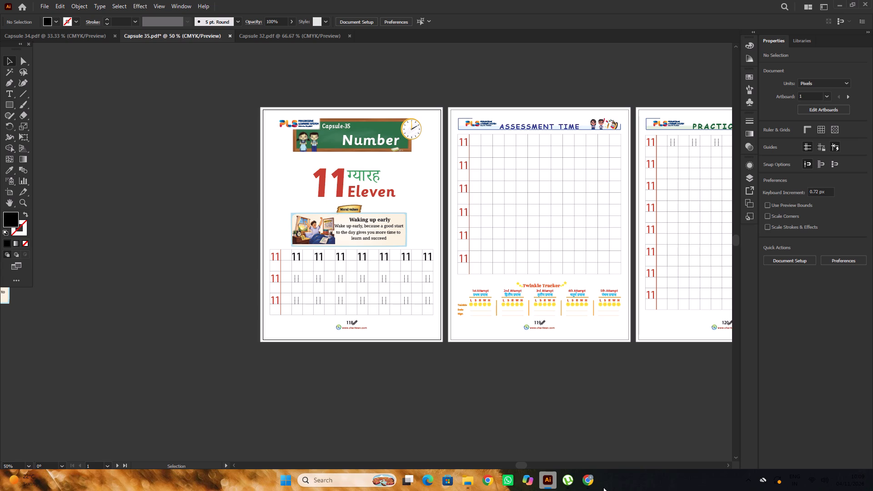
click(587, 481)
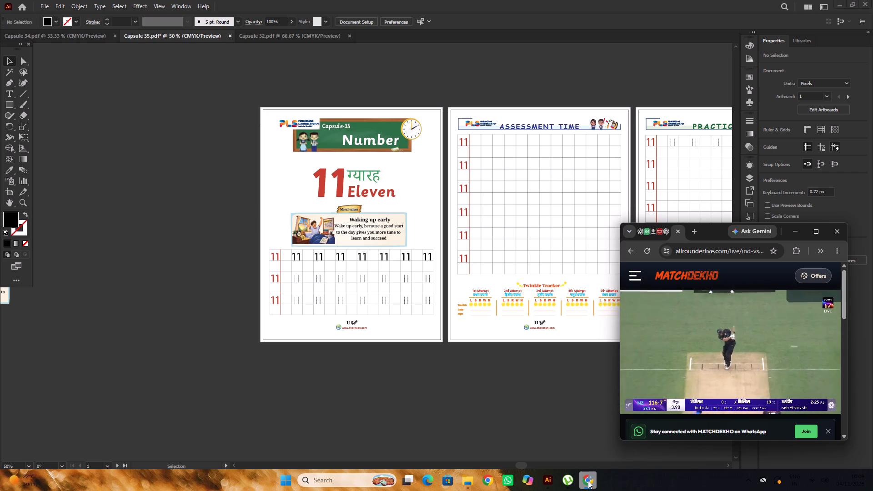
click(588, 481)
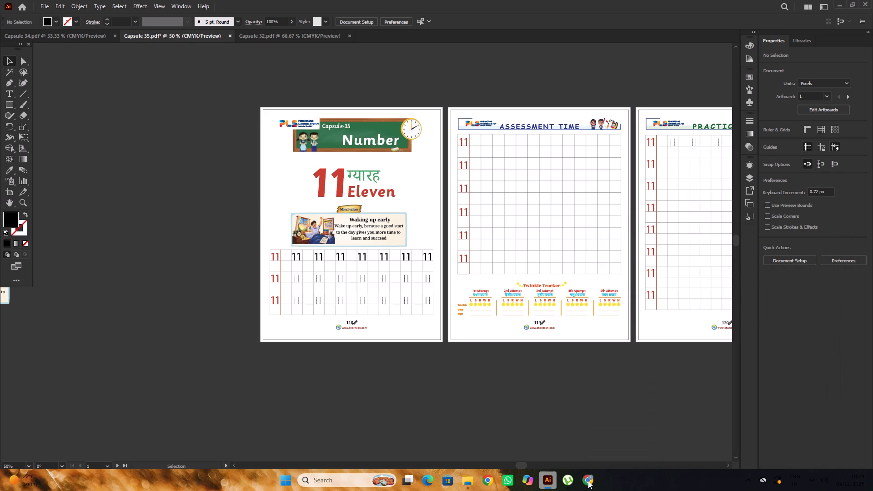
Inside its group on the first page, set the Moral values banner text in the Sassoon Primary Std Bold font.
alt+scroll(390, 202, up, 1)
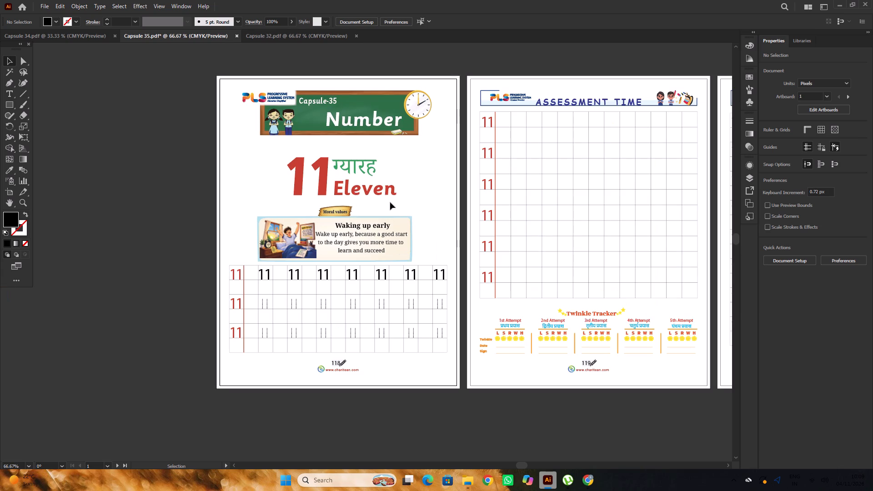
alt+scroll(369, 233, up, 2)
click(375, 218)
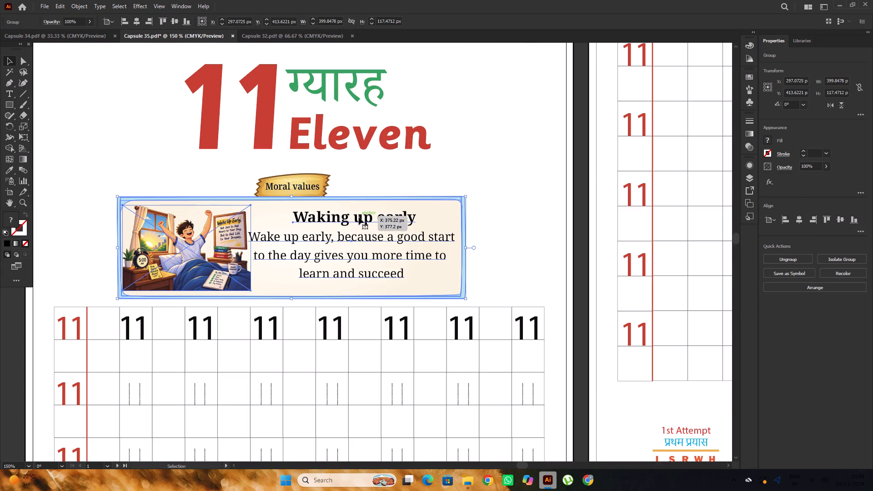
double_click(309, 188)
click(309, 188)
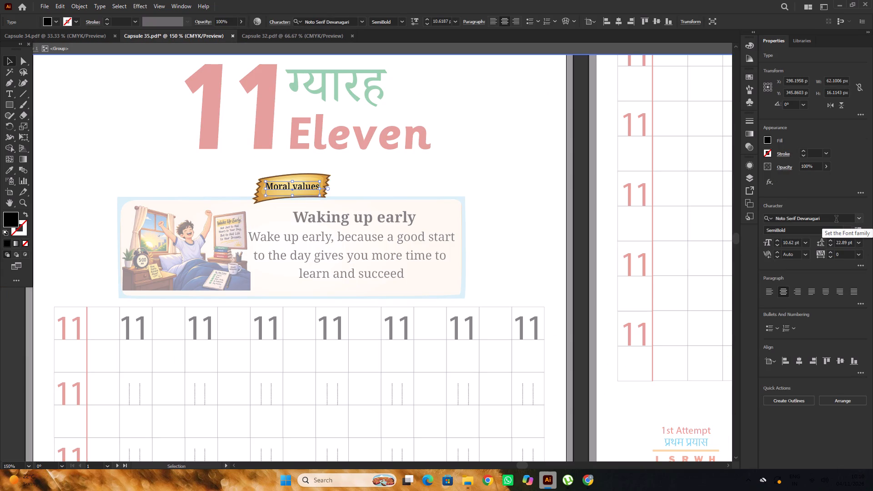
click(836, 220)
text(sas)
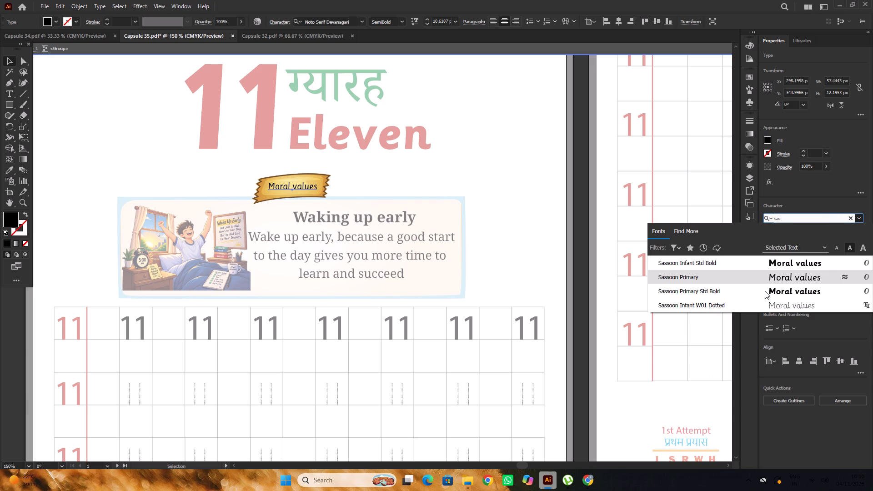
click(764, 291)
alt+scroll(432, 231, down, 1)
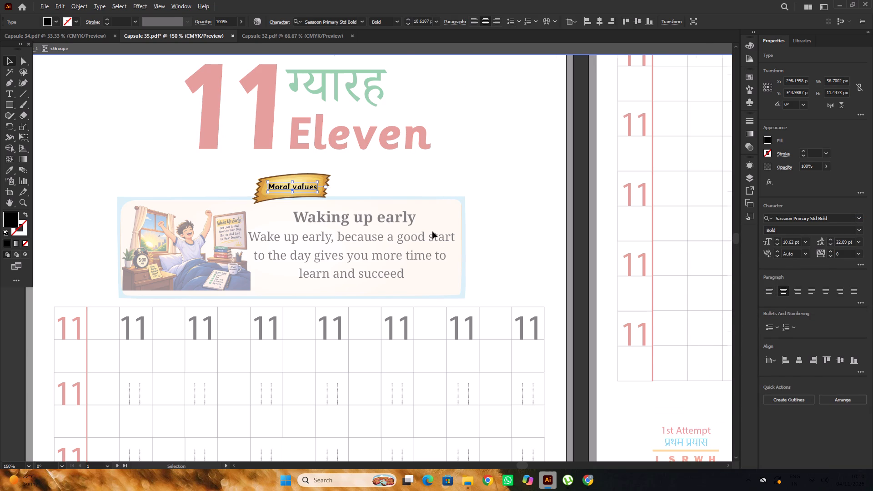
triple_click(140, 178)
Inside the banner's group, set the font size of the Moral values text to 11 pt.
alt+scroll(363, 210, up, 2)
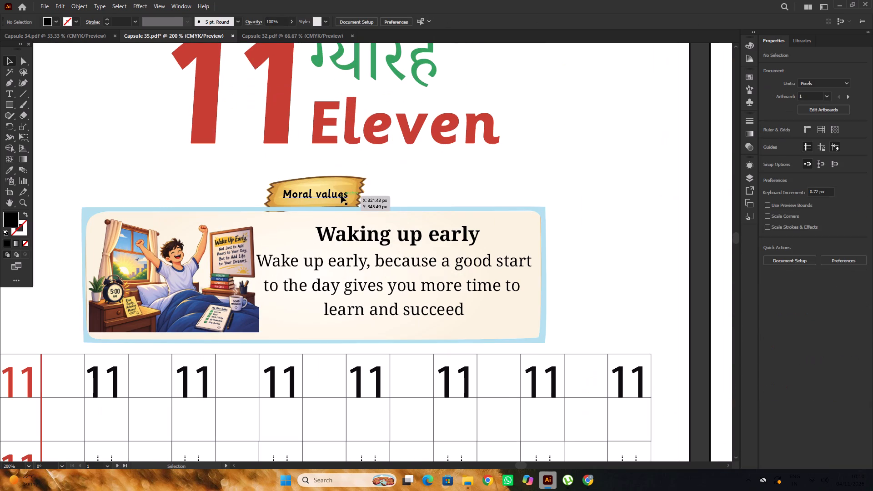
click(341, 195)
triple_click(336, 197)
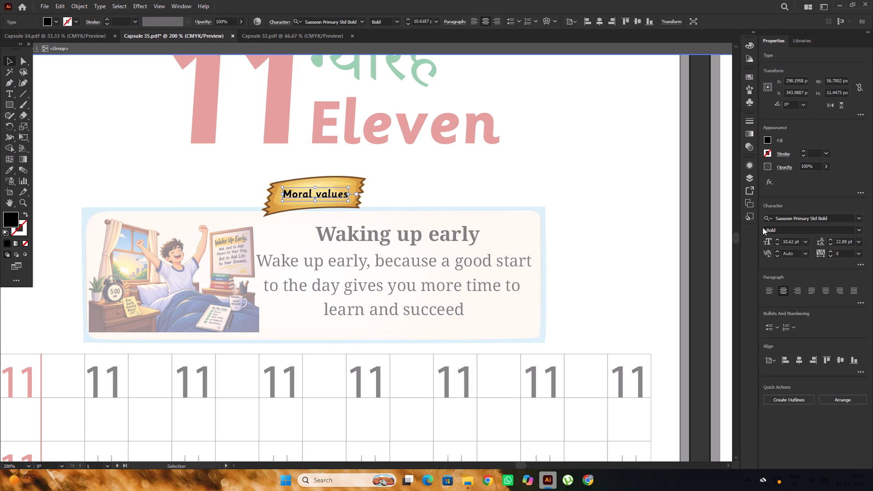
click(777, 241)
click(777, 241)
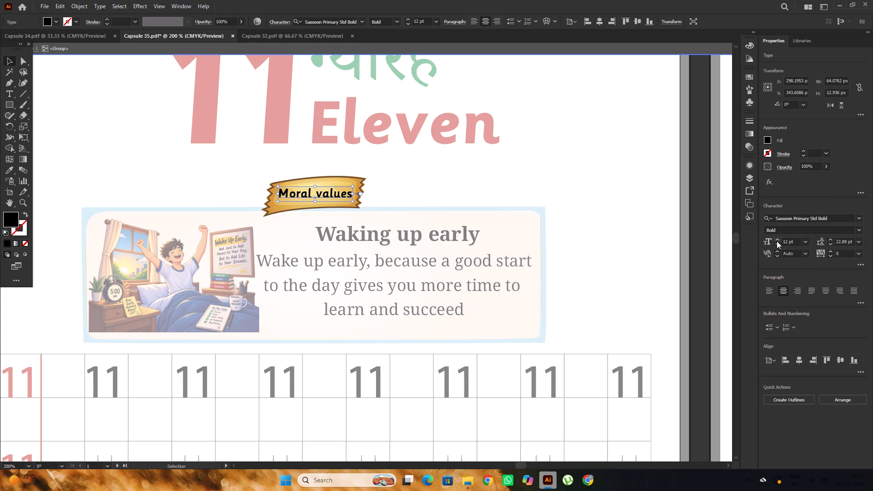
click(776, 243)
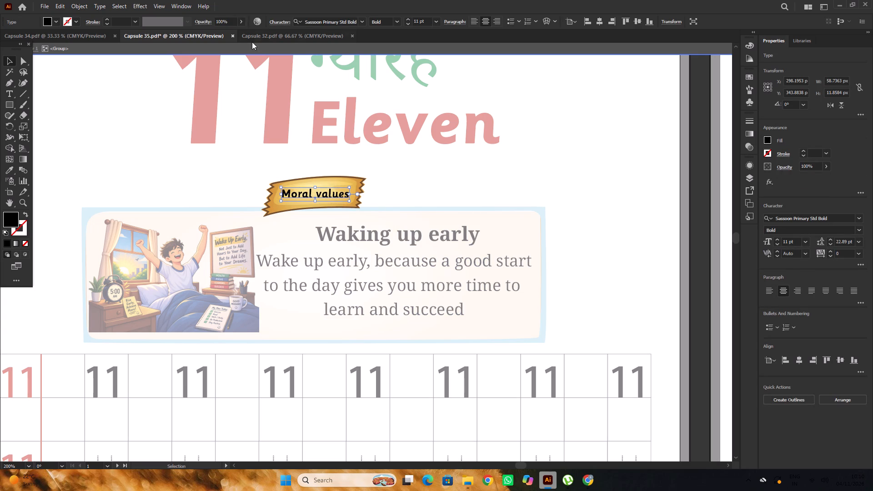
In the Capsule 32 document, set the Moral values banner text inside its nested groups to 12 pt.
click(271, 30)
scroll(344, 181, down, 5)
alt+scroll(330, 232, up, 4)
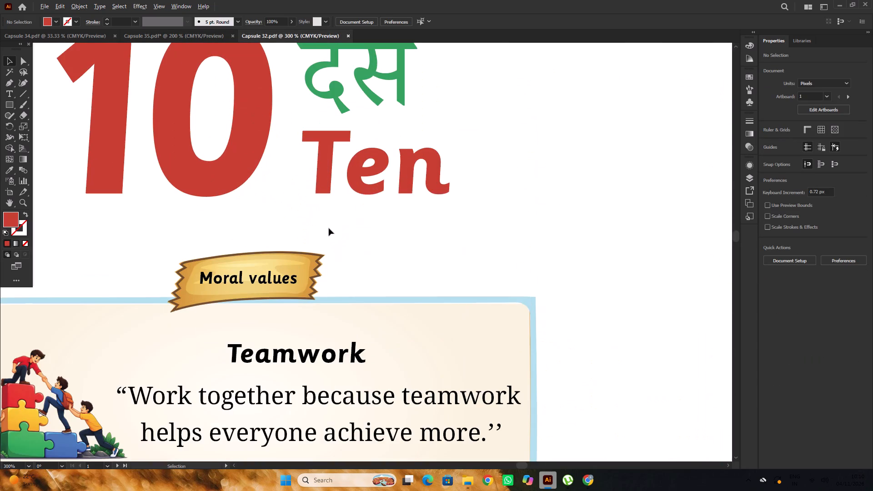
alt+scroll(345, 212, down, 5)
alt+scroll(332, 236, up, 2)
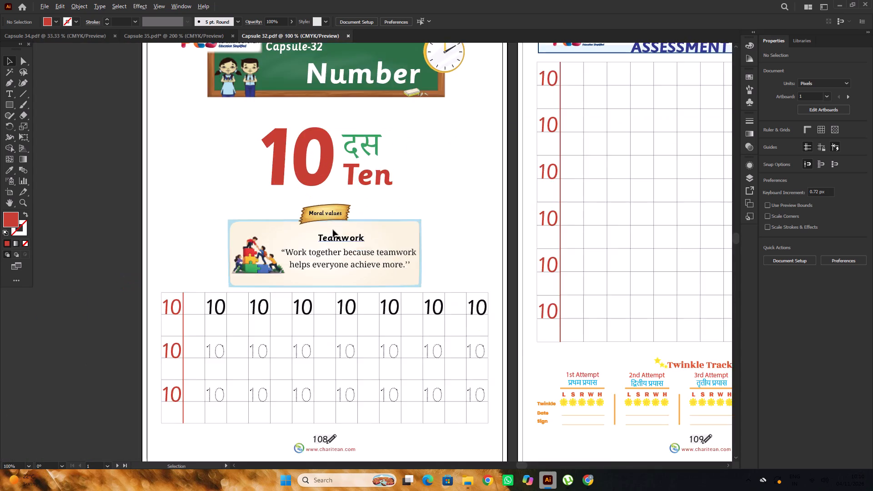
alt+scroll(333, 230, up, 2)
triple_click(333, 203)
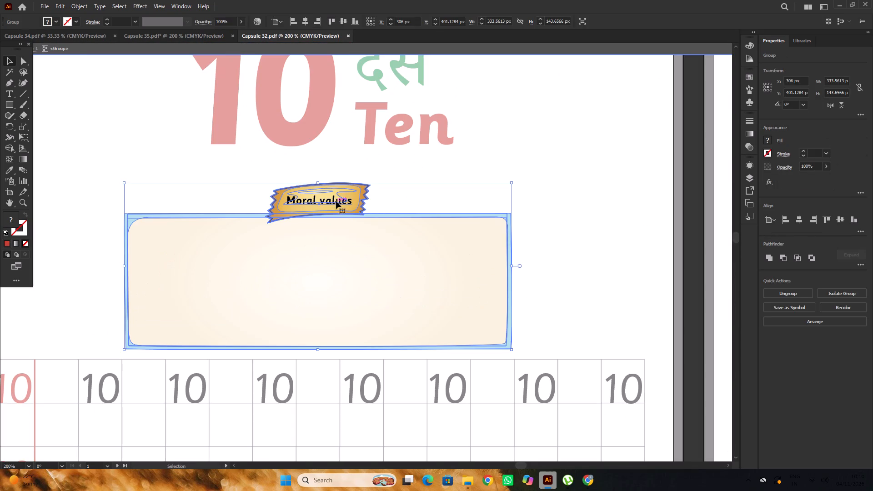
triple_click(336, 201)
triple_click(335, 201)
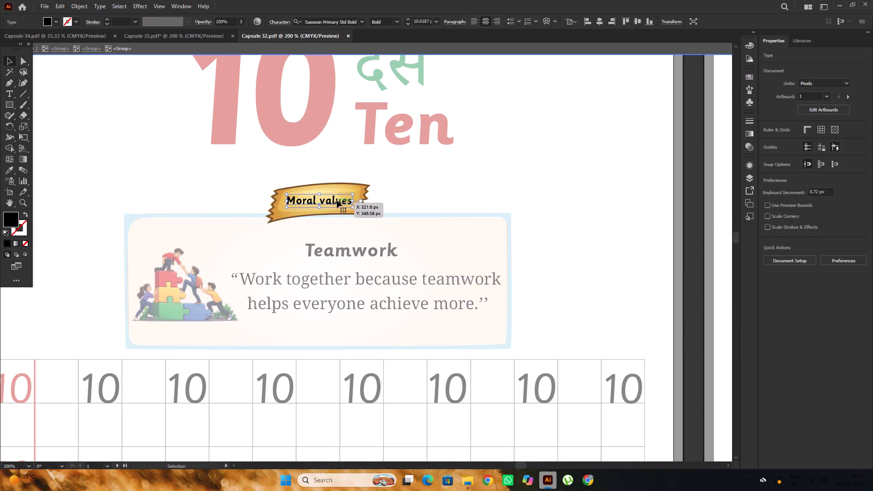
click(779, 240)
click(779, 240)
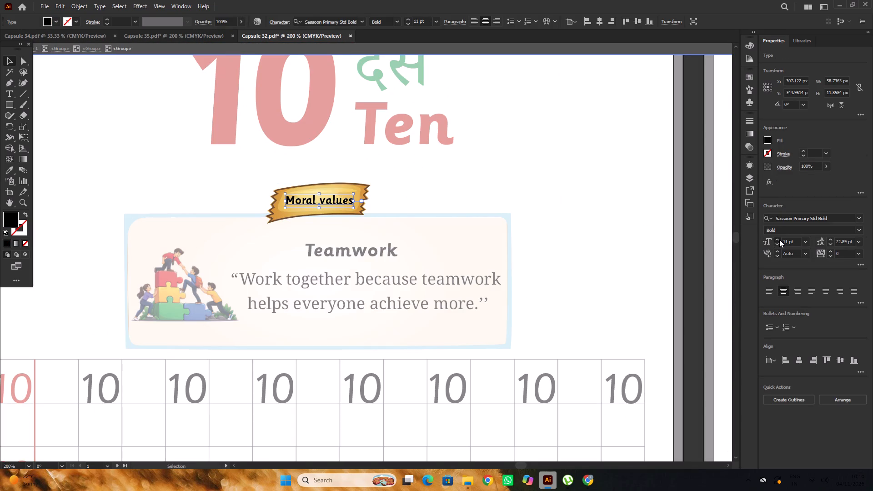
alt+scroll(346, 197, up, 2)
alt+scroll(379, 195, down, 5)
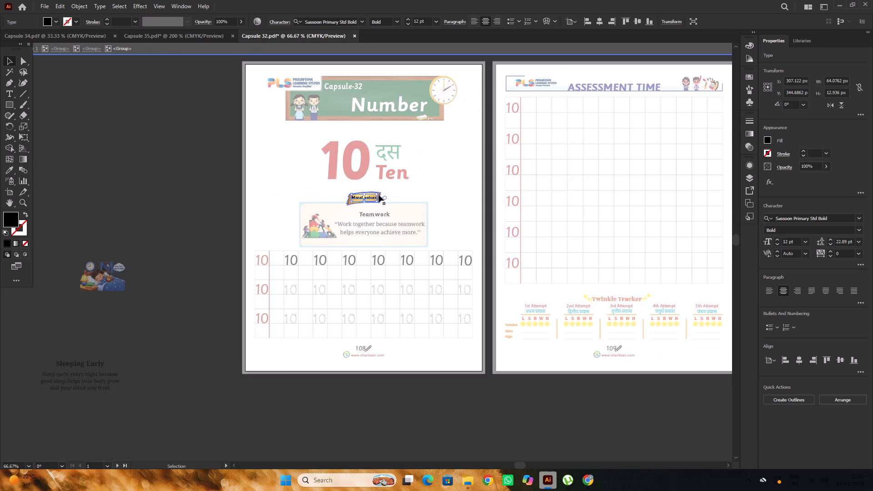
triple_click(178, 165)
click(178, 165)
alt+scroll(336, 176, up, 1)
alt+scroll(328, 173, down, 2)
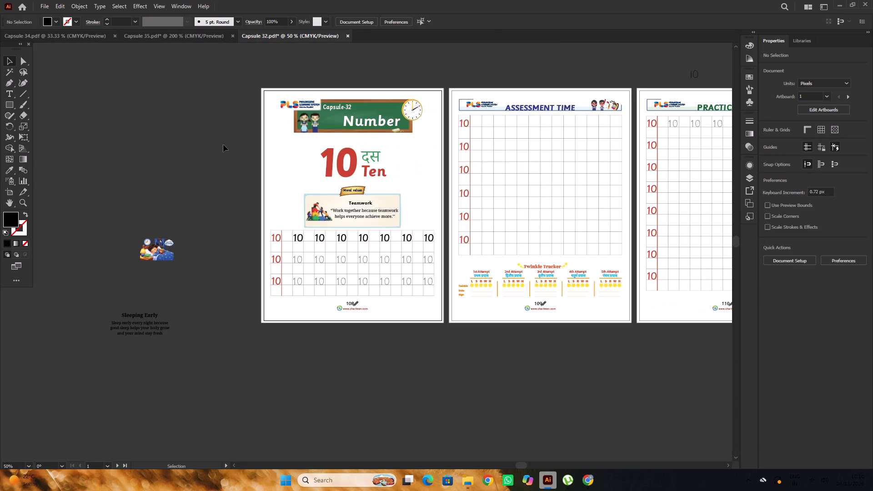
Save the Capsule 32 document.
click(223, 145)
key(ctrl+s)
Back in Capsule 35, set the moral values paragraph under the Waking up early heading in the Sassoon Primary font.
click(185, 35)
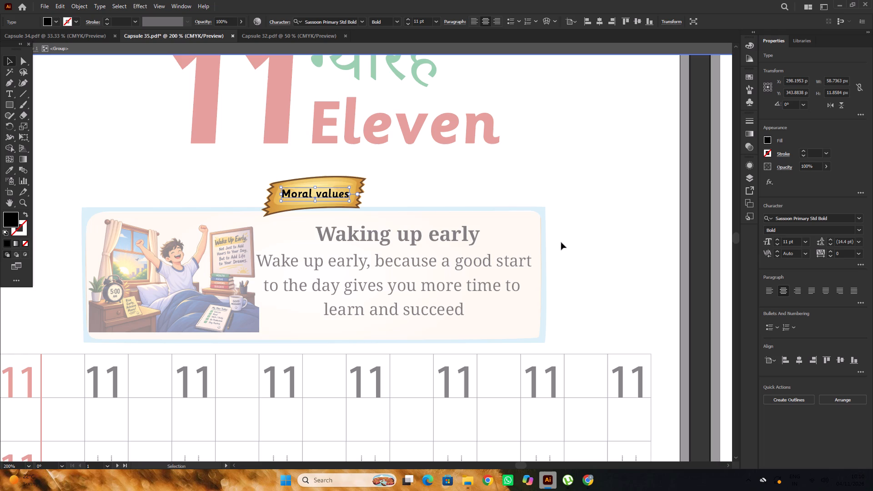
double_click(493, 192)
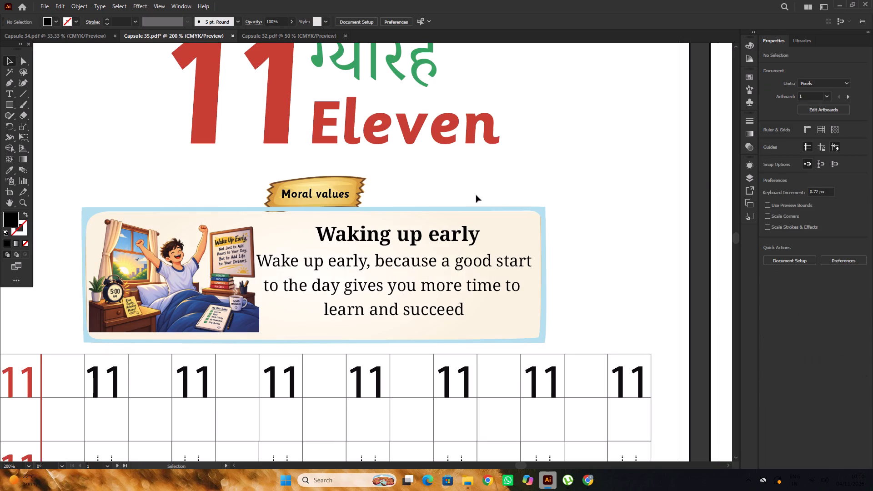
scroll(473, 191, down, 5)
alt+scroll(477, 210, up, 2)
triple_click(477, 208)
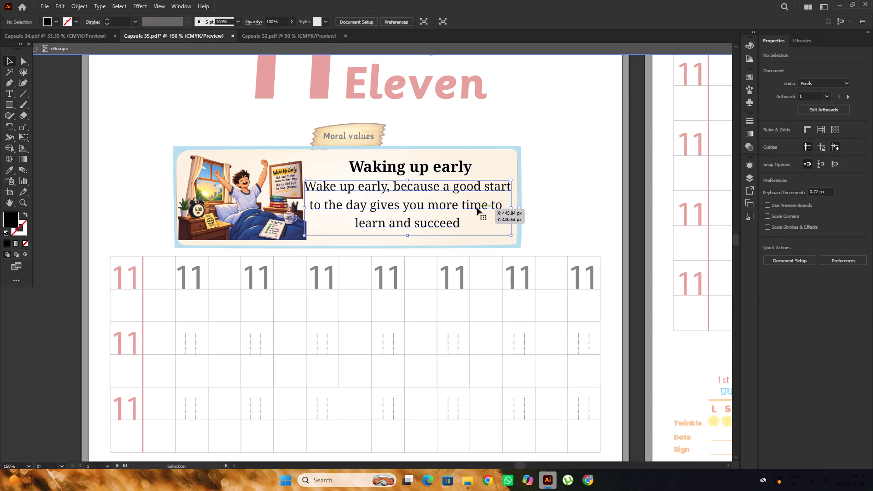
click(842, 218)
text(sa)
key(s)
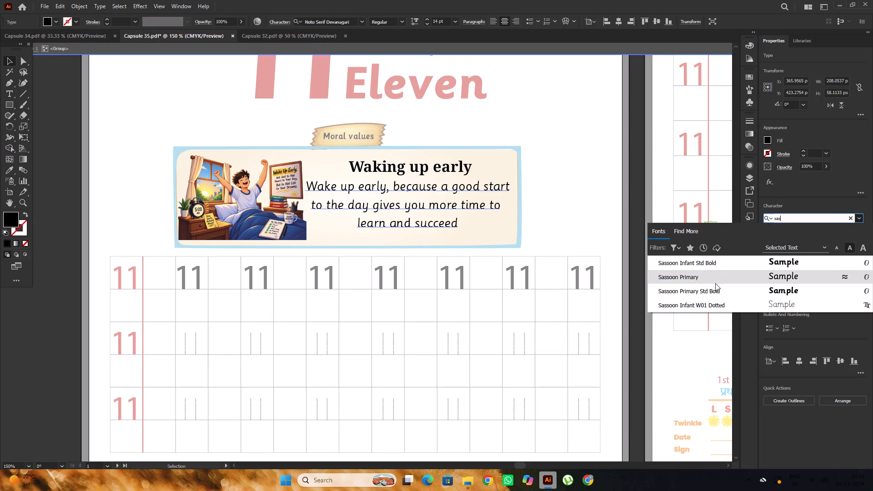
click(715, 283)
Move the moral values paragraph about 8 px right and 4 px down, clear of the illustration.
alt+scroll(421, 205, up, 2)
drag(441, 206, 454, 211)
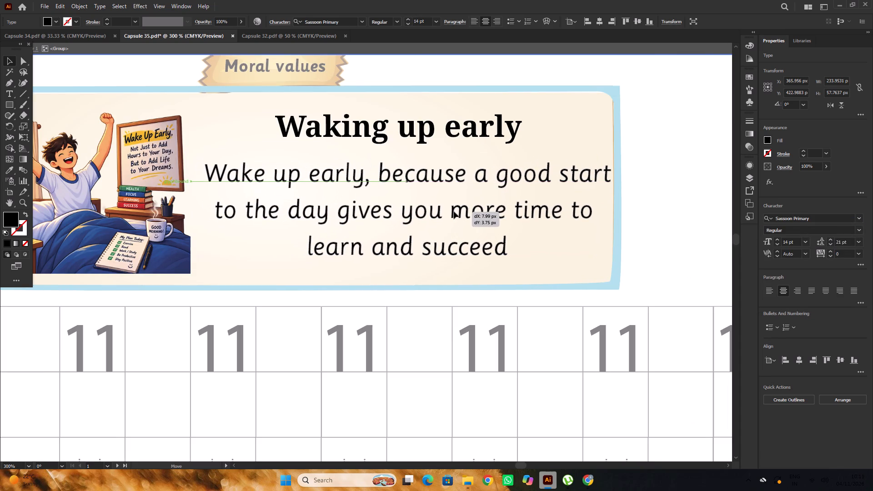
drag(454, 211, 454, 211)
Add a full stop after "succeed" at the end of the moral values paragraph.
double_click(508, 249)
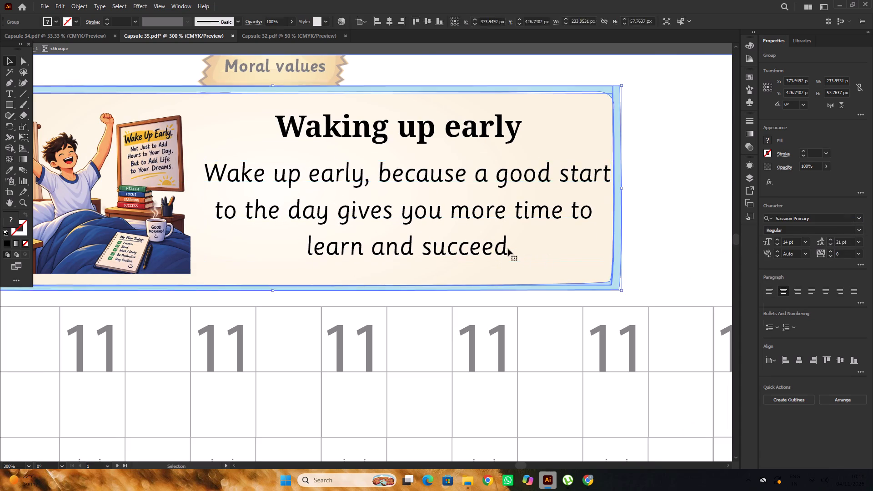
double_click(652, 229)
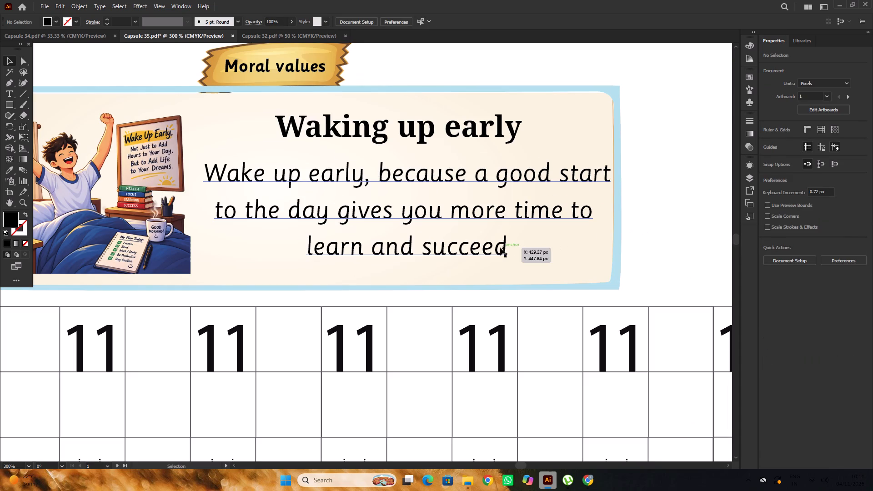
key(t)
click(507, 247)
key(period)
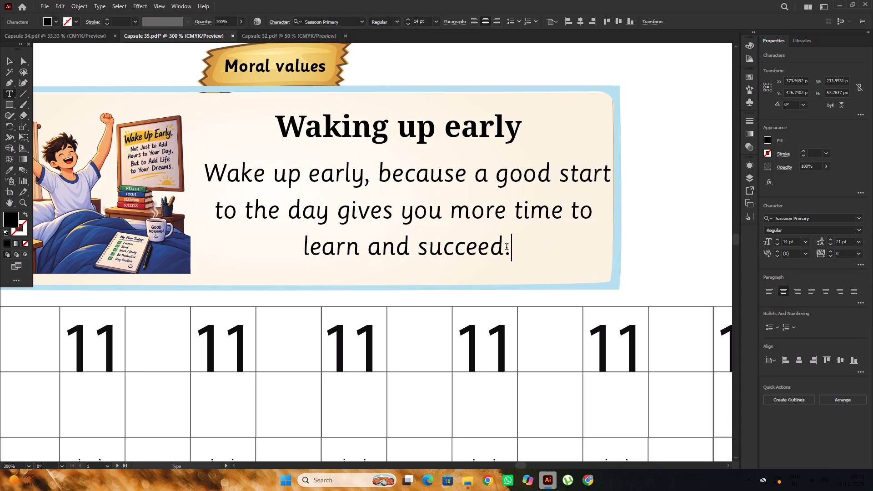
alt+scroll(507, 247, down, 3)
click(6, 62)
click(151, 177)
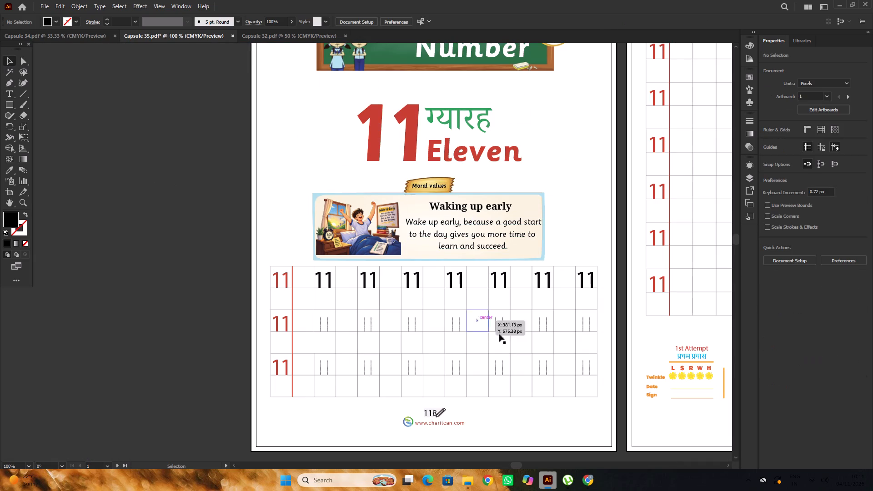
Check the live match stream in Chrome and return to the Capsule 35 document in Illustrator.
click(592, 477)
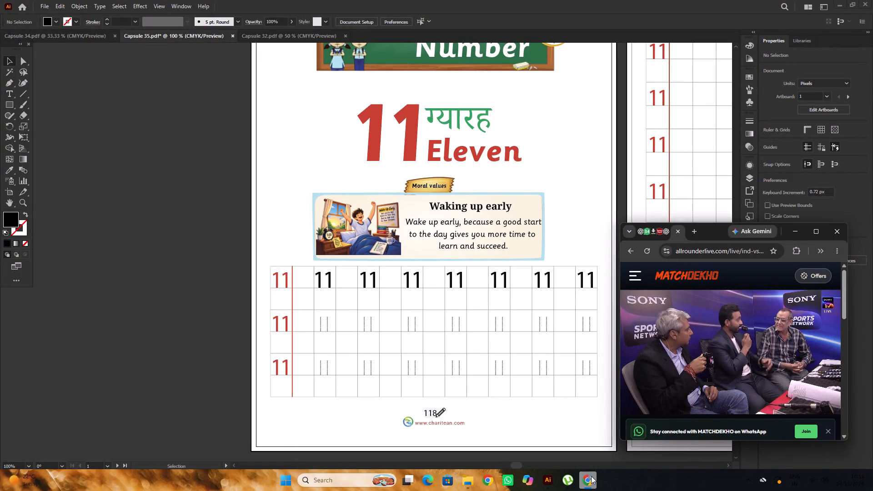
click(590, 481)
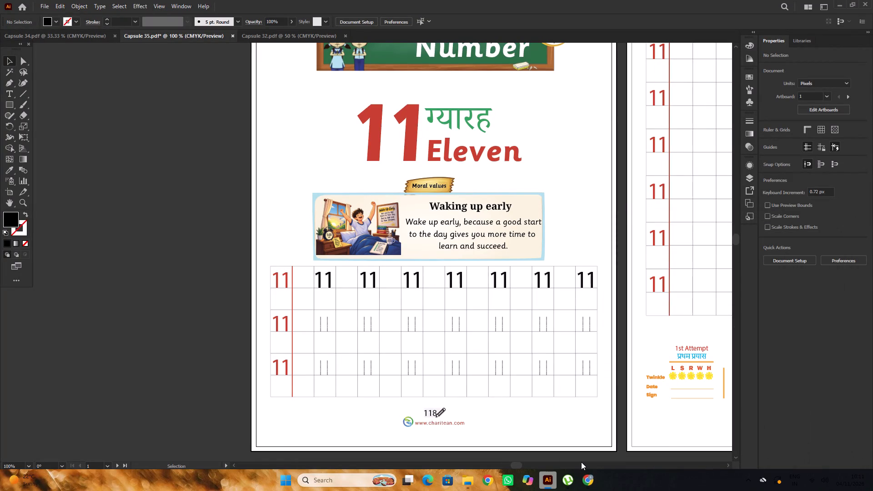
Set the three red 11s in the first column of the first page's writing grid in the Sassoon Primary font.
alt+scroll(304, 195, down, 2)
click(225, 170)
scroll(226, 172, down, 2)
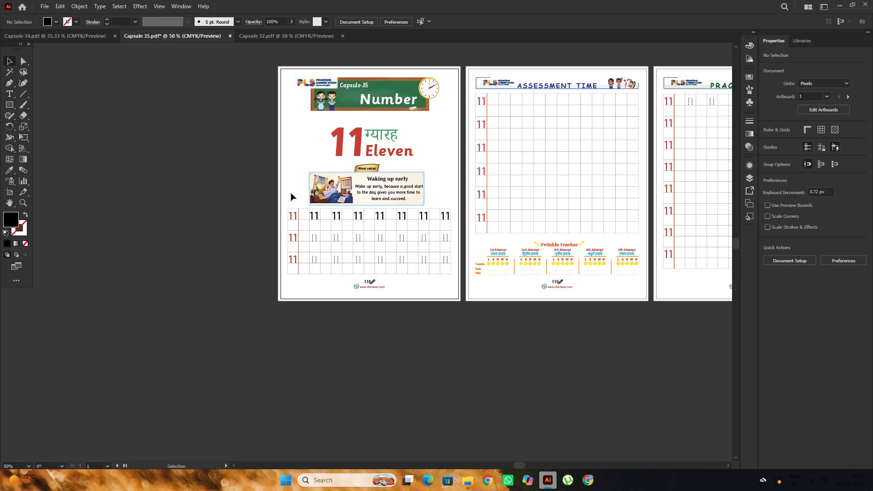
alt+scroll(296, 215, up, 2)
click(295, 221)
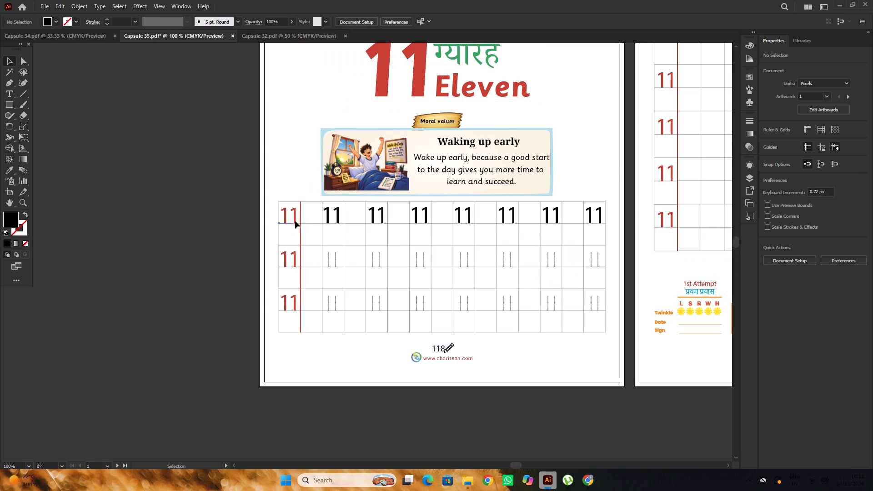
shift+click(289, 262)
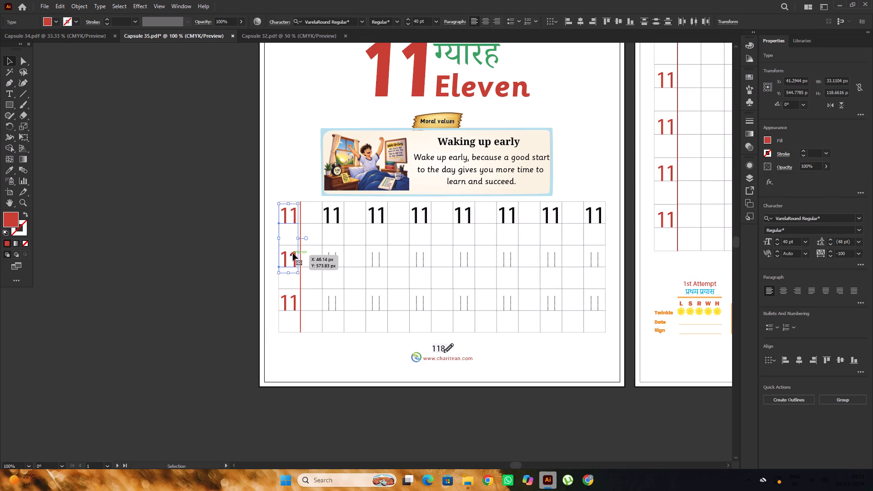
scroll(293, 252, down, 2)
shift+click(295, 283)
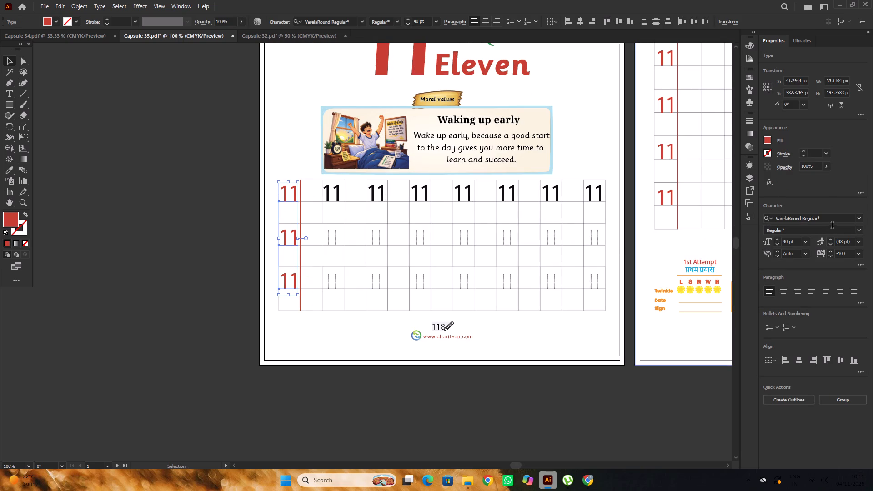
click(831, 221)
text(sas)
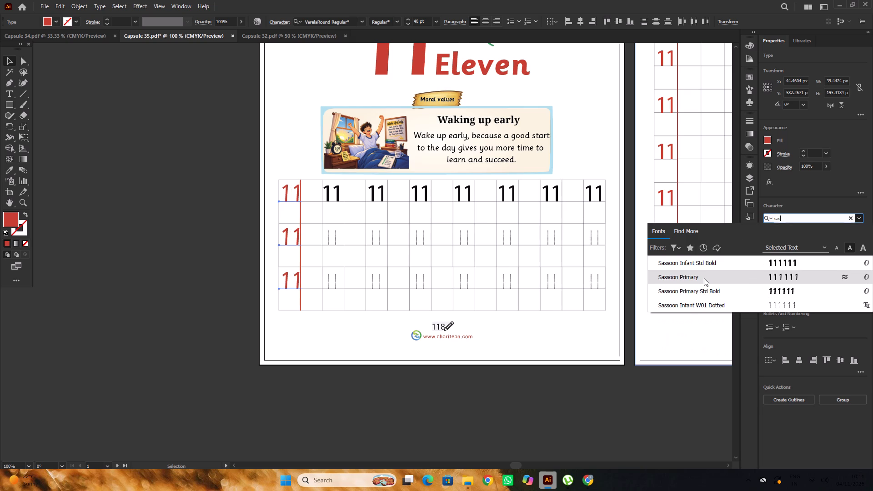
click(704, 278)
Move the three red 11s together slightly left so they sit centred in the grid's first column.
alt+scroll(275, 253, up, 3)
drag(292, 234, 290, 234)
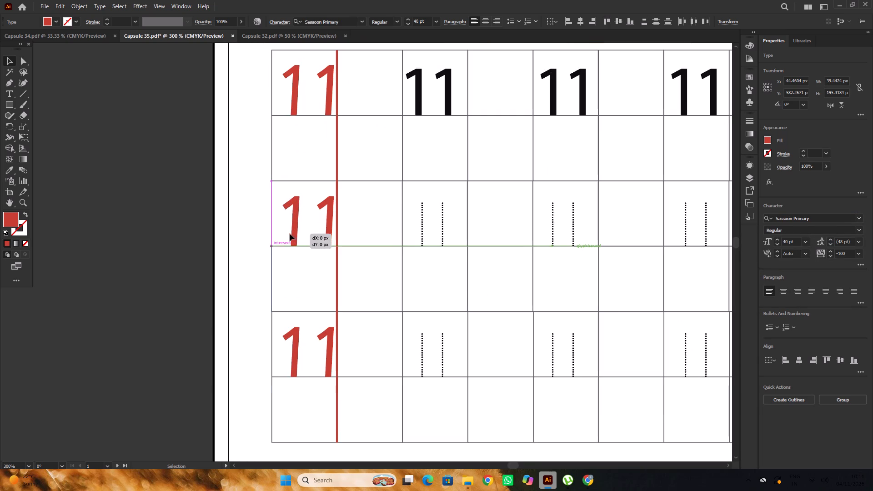
drag(290, 234, 286, 234)
alt+scroll(286, 234, down, 3)
double_click(193, 208)
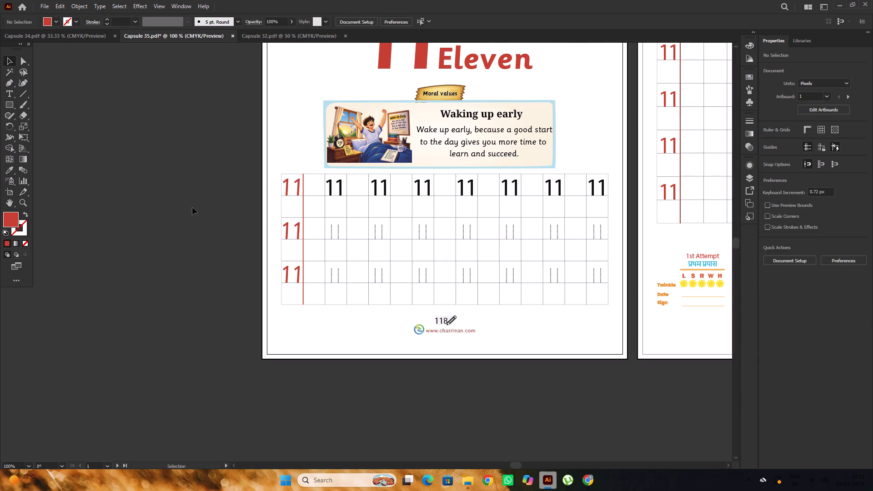
Check the live match stream in Chrome again and return to the Capsule 35 document in Illustrator.
alt+scroll(192, 207, down, 2)
alt+scroll(196, 206, up, 1)
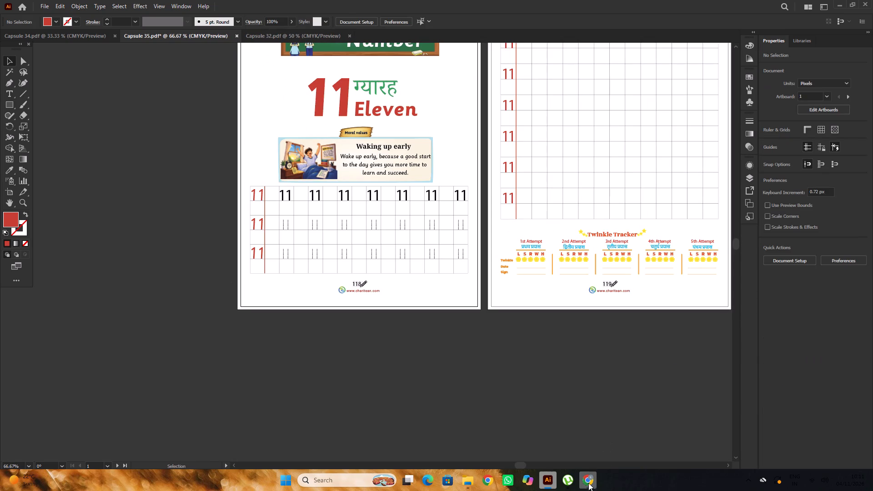
click(587, 480)
click(587, 479)
click(587, 479)
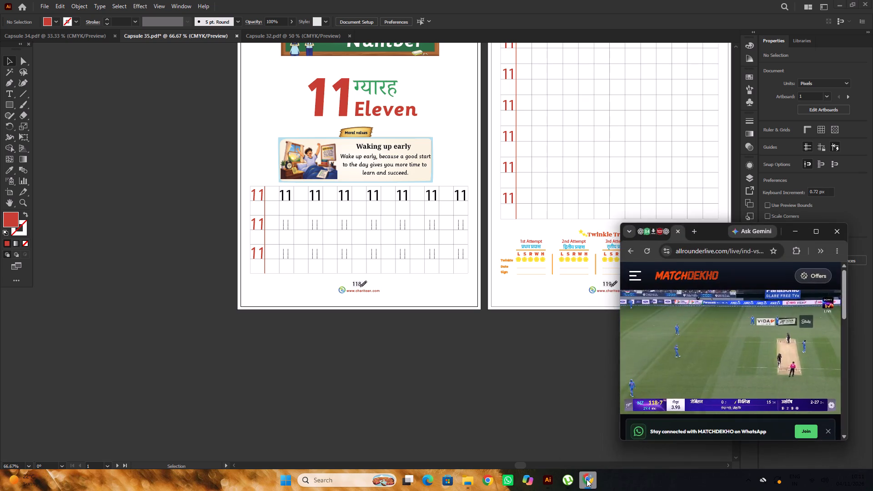
click(587, 479)
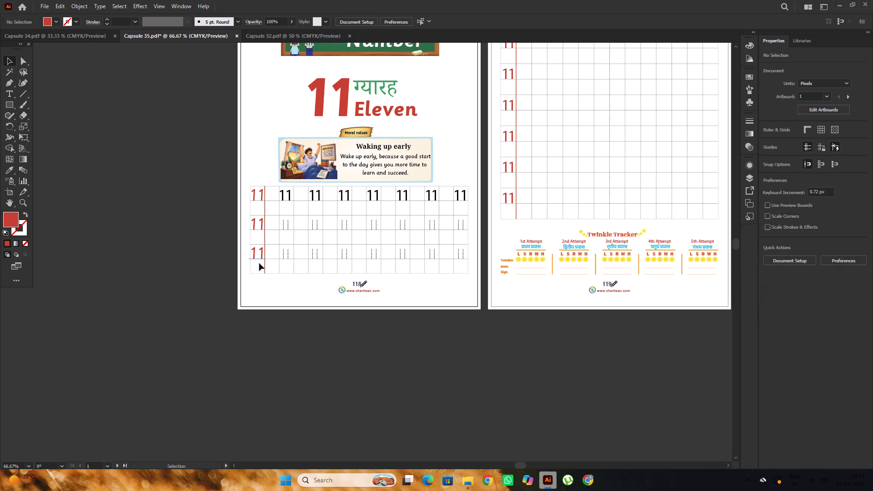
Isolate the first page's grid group and align the left edge of the third red 11's cell with the cells above.
alt+scroll(253, 237, up, 8)
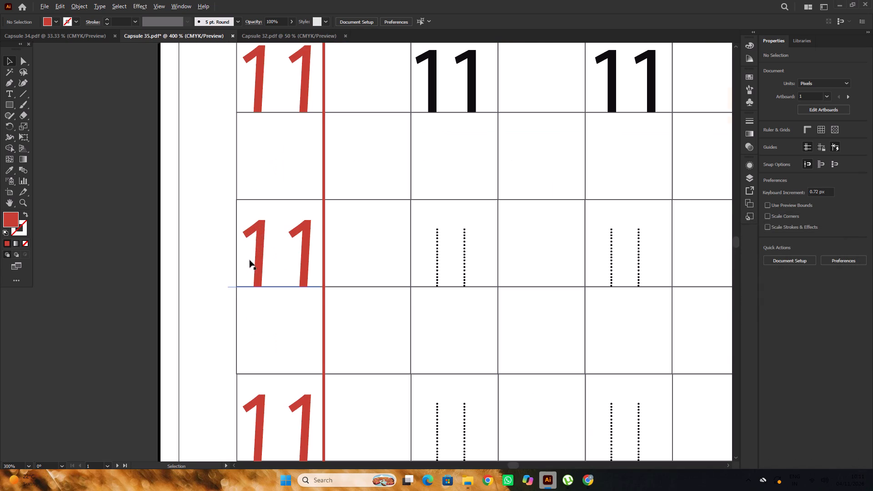
alt+scroll(243, 268, down, 4)
alt+scroll(251, 311, up, 6)
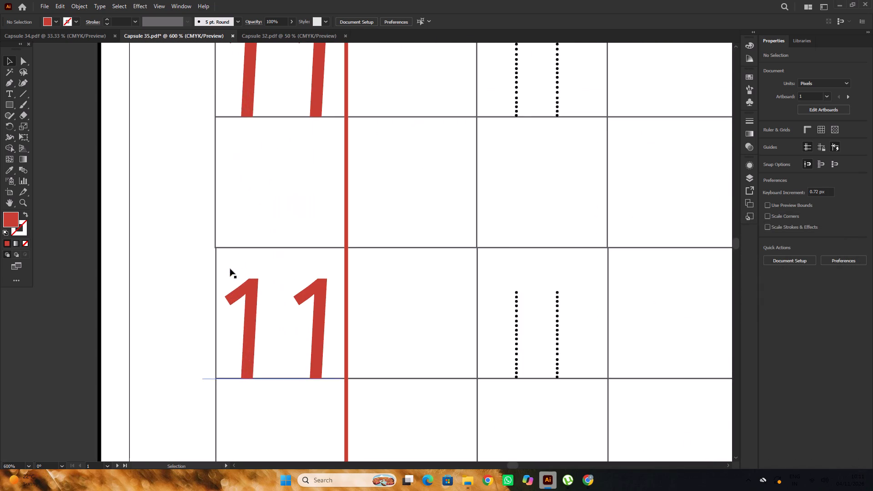
alt+scroll(214, 250, up, 3)
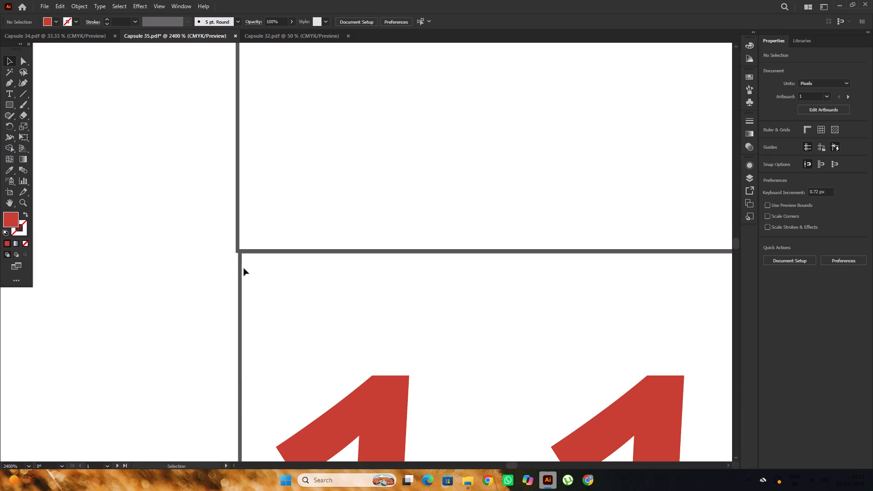
click(239, 268)
alt+scroll(239, 266, down, 4)
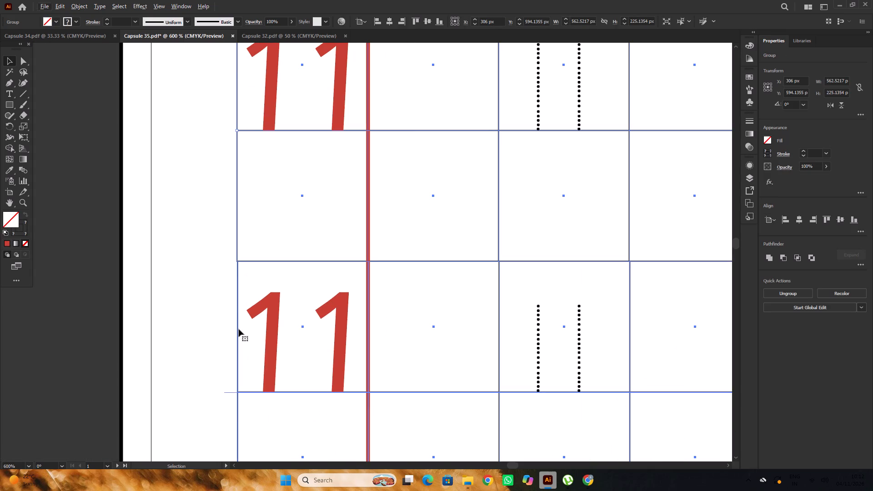
alt+scroll(236, 307, up, 2)
triple_click(236, 301)
alt+scroll(234, 305, down, 2)
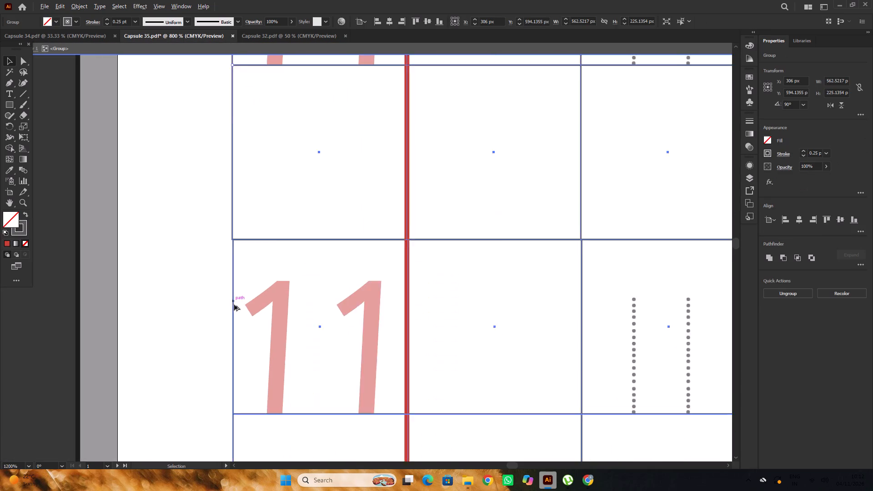
double_click(233, 309)
click(233, 309)
triple_click(233, 310)
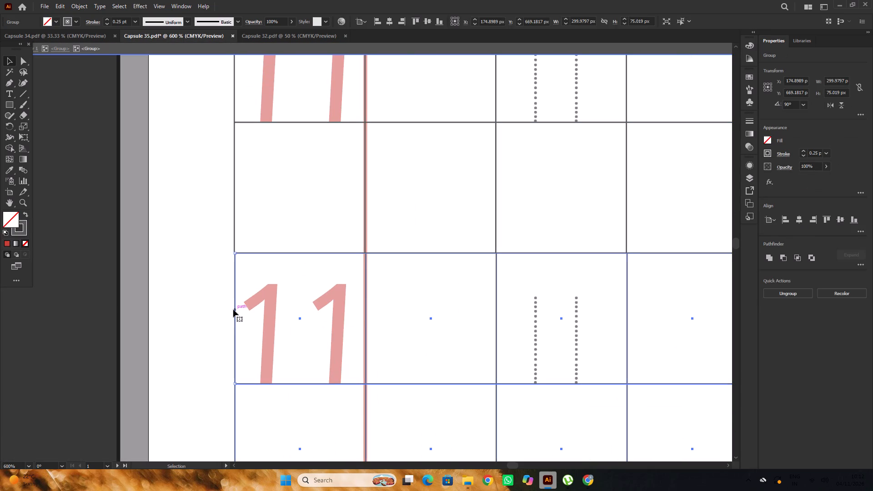
alt+scroll(233, 310, up, 1)
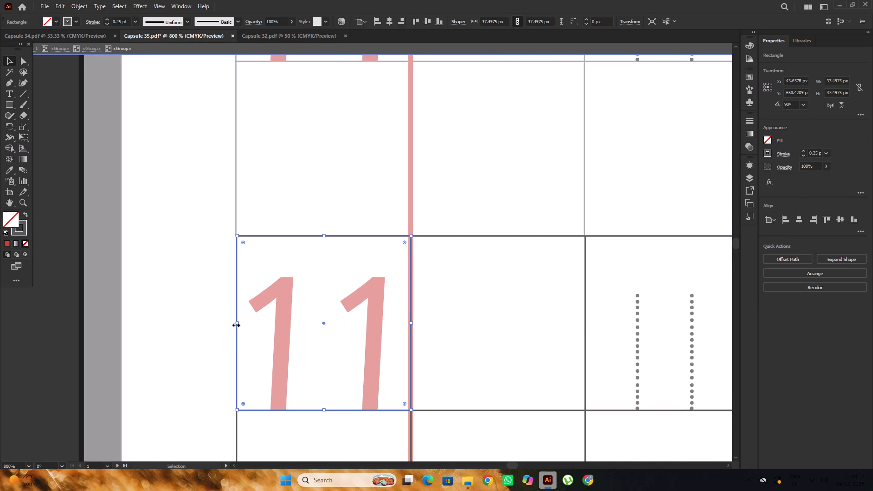
click(235, 324)
alt+scroll(235, 324, down, 2)
click(147, 293)
scroll(147, 293, down, 5)
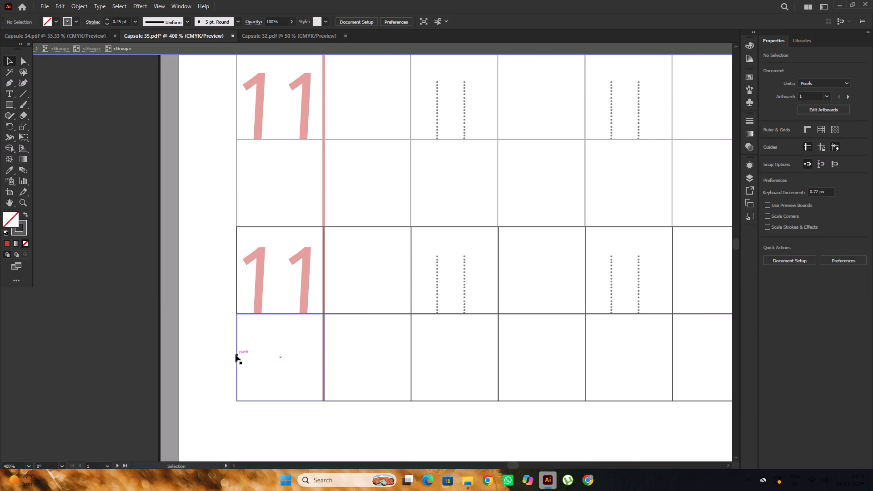
Align the left edge of the bottom-row, first-column grid cell with the rest of the column.
double_click(236, 354)
alt+scroll(236, 356, up, 1)
click(237, 360)
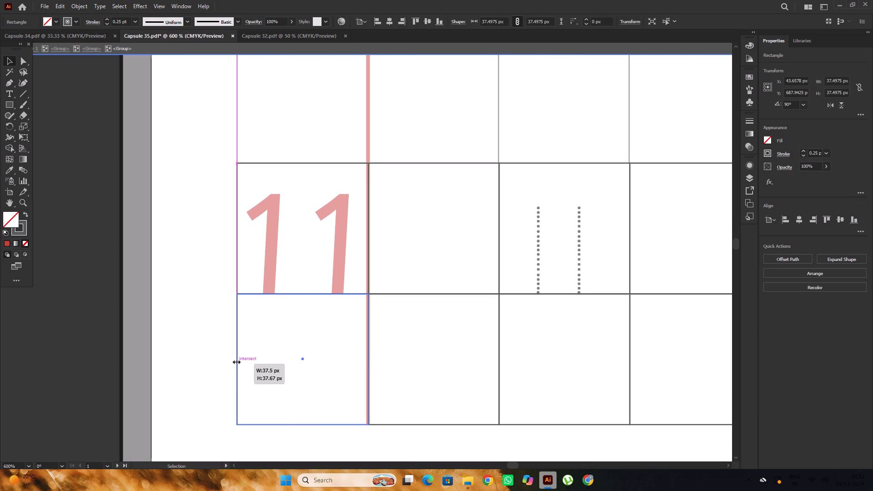
alt+scroll(237, 356, down, 4)
click(173, 311)
Check the live match stream in Chrome and return to the Capsule 35 document in Illustrator.
click(592, 481)
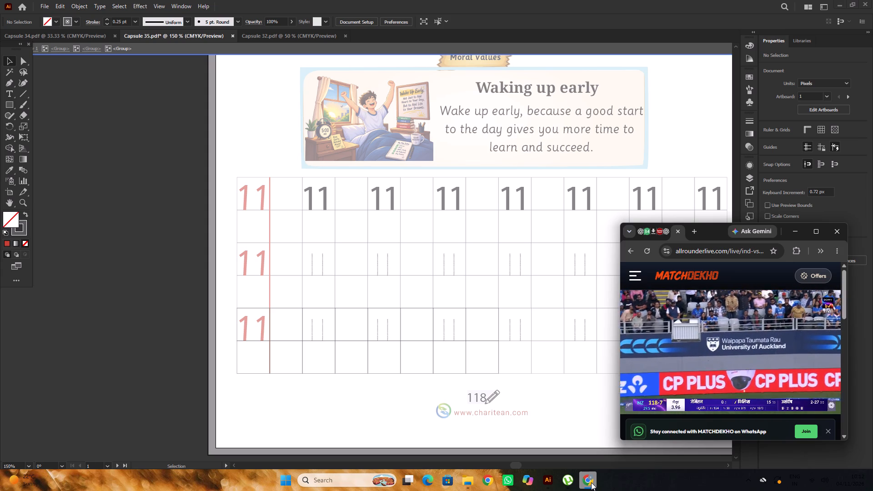
click(591, 482)
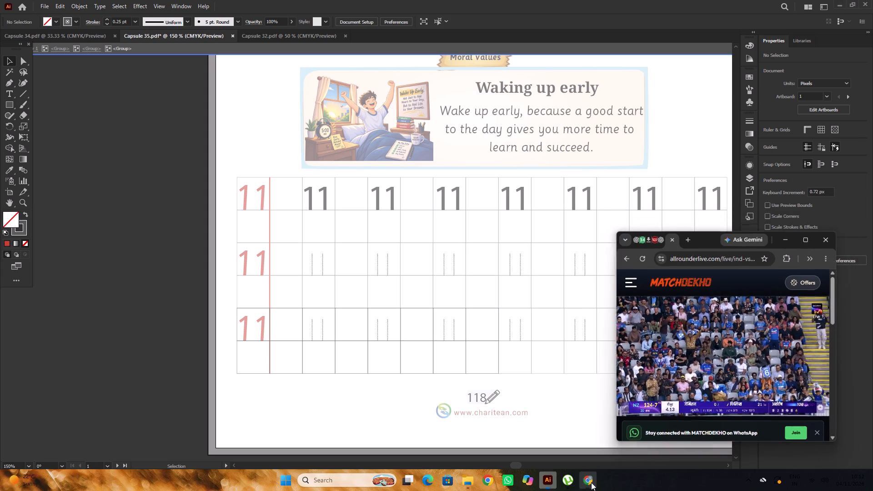
Leave the grid group's isolation and set the seven black 11s in the grid's top row in Sassoon Primary.
triple_click(153, 232)
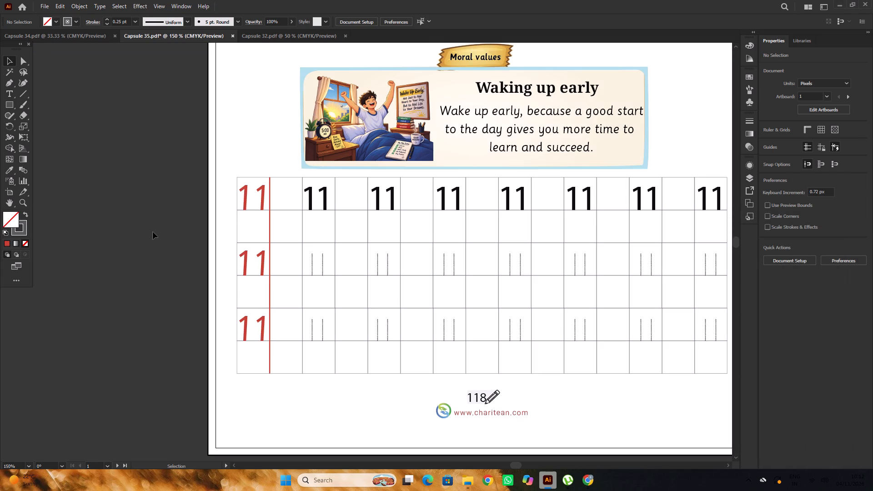
alt+scroll(142, 240, down, 3)
alt+scroll(221, 217, up, 2)
click(225, 208)
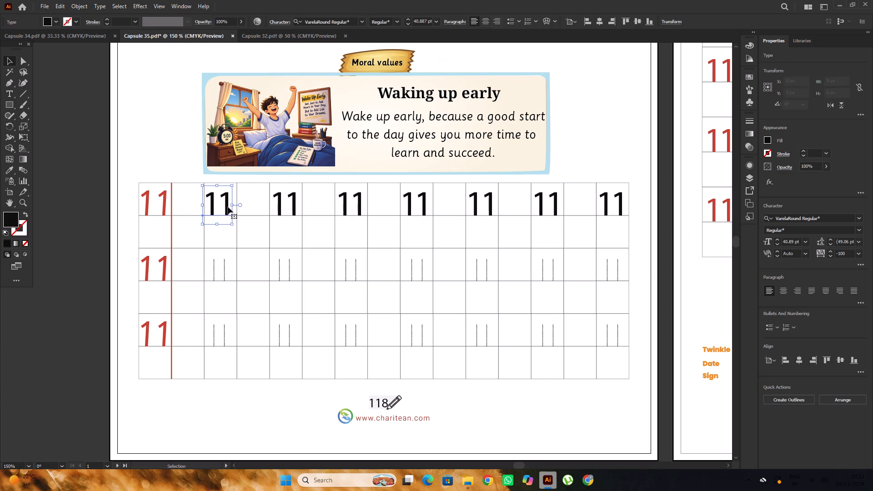
shift+click(280, 209)
shift+click(355, 205)
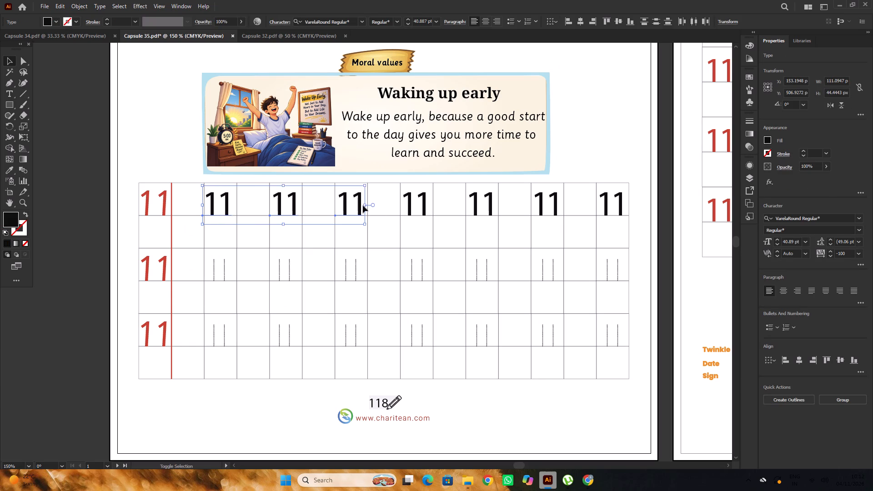
shift+click(414, 205)
shift+click(482, 207)
shift+click(537, 211)
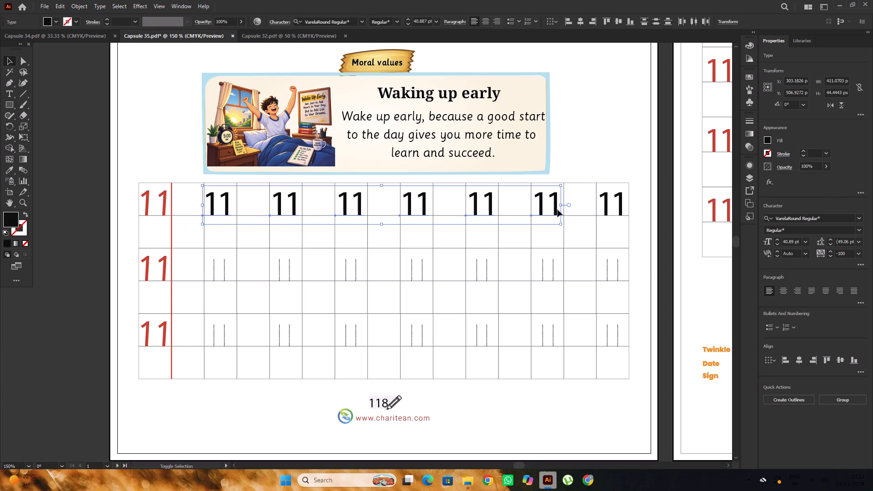
shift+click(602, 205)
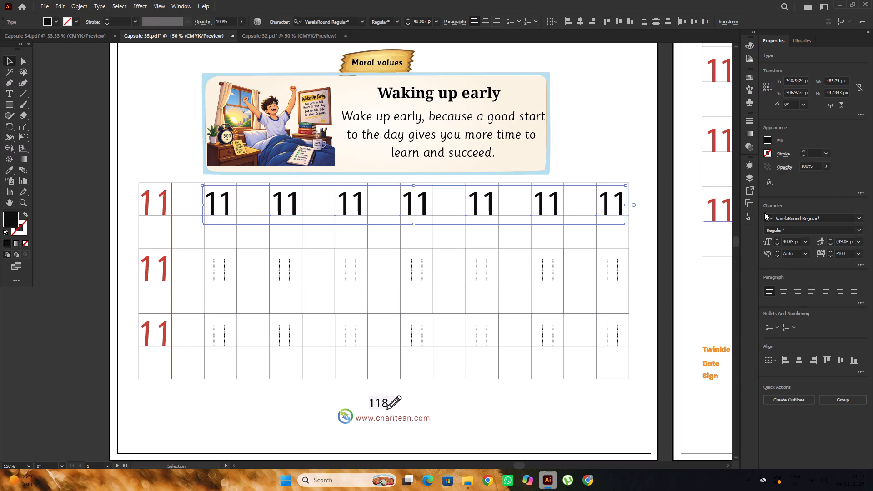
click(831, 217)
key(s)
key(s)
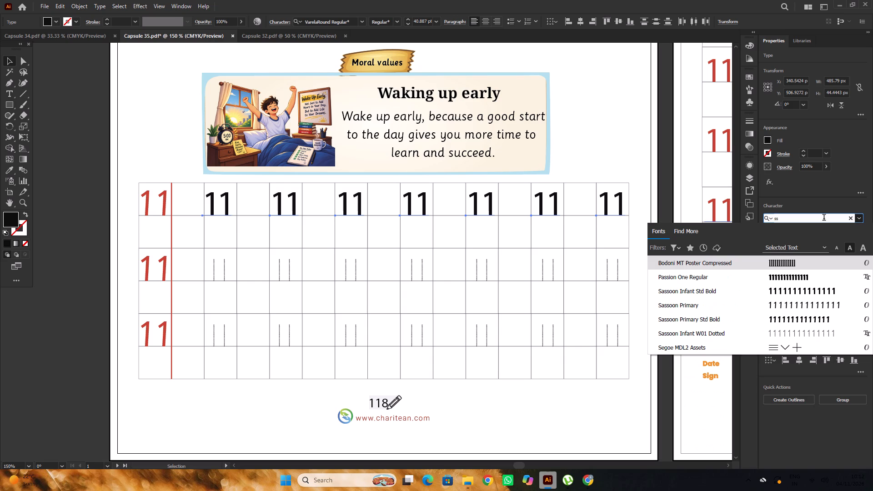
key(BackSpace)
key(a)
key(s)
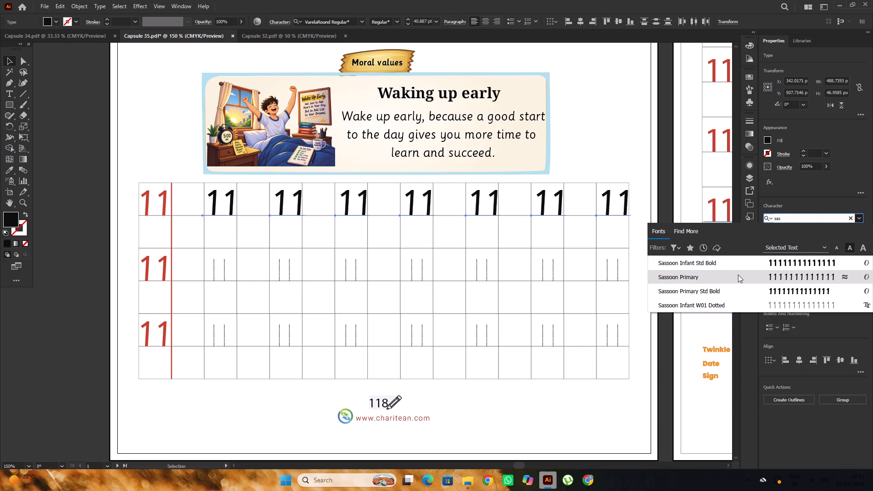
click(738, 275)
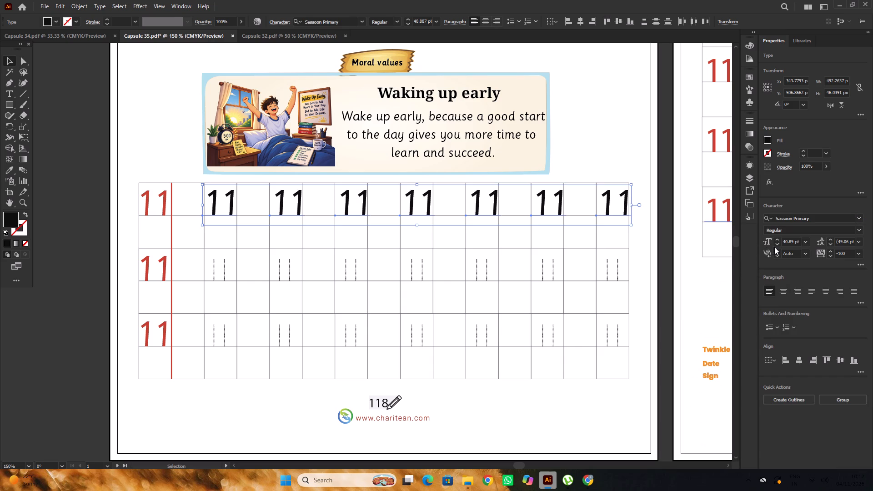
Reduce the font size of the seven black 11s to 39 pt.
click(778, 243)
click(778, 243)
Move the seven black 11s together slightly left within the top row's grid cells.
alt+scroll(592, 187, up, 2)
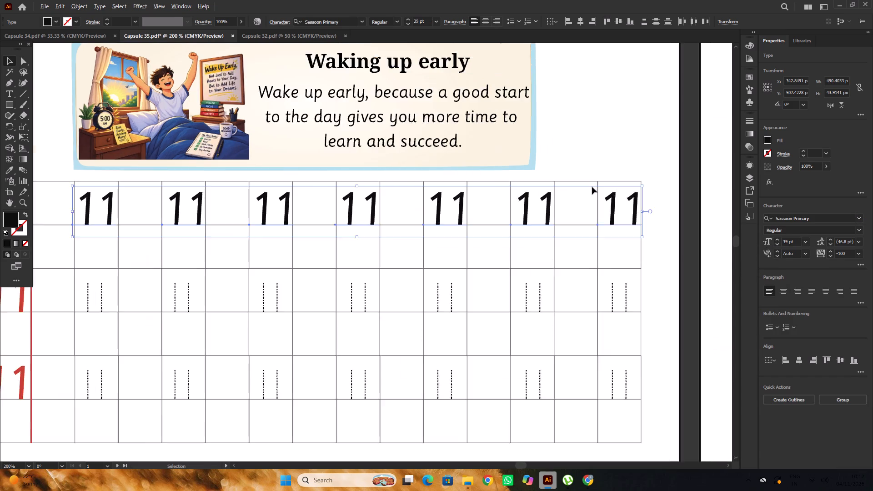
drag(625, 209, 620, 209)
alt+scroll(619, 208, down, 4)
click(370, 185)
Adjust the horizontal position of the first two black 11s individually so each sits centred in its grid cell.
alt+scroll(451, 200, up, 4)
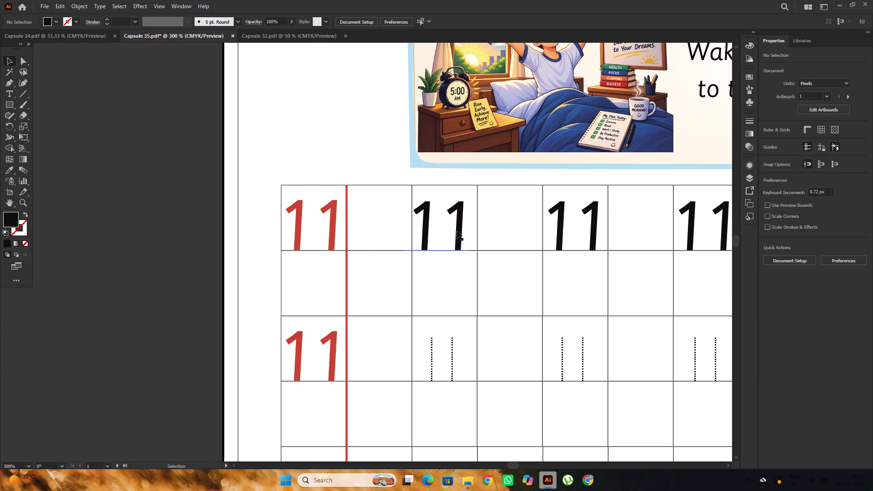
click(459, 230)
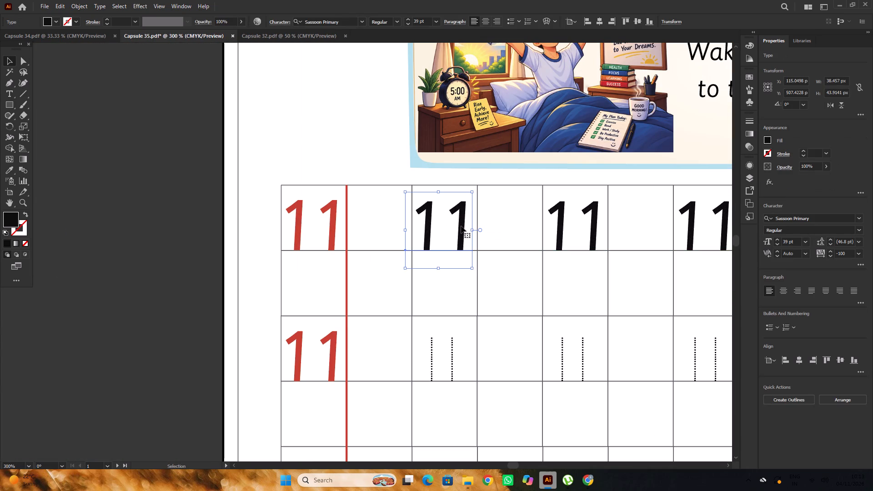
alt+scroll(230, 209, down, 3)
alt+scroll(273, 203, up, 2)
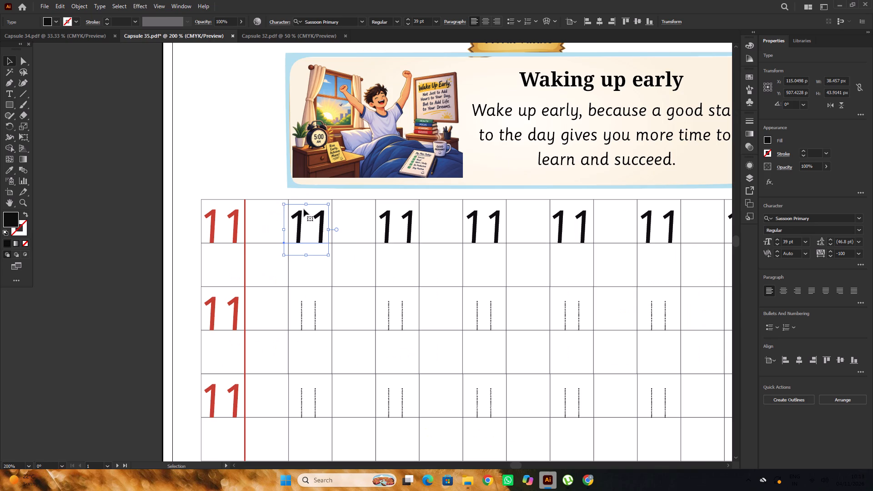
alt+scroll(396, 234, up, 2)
click(419, 227)
click(422, 226)
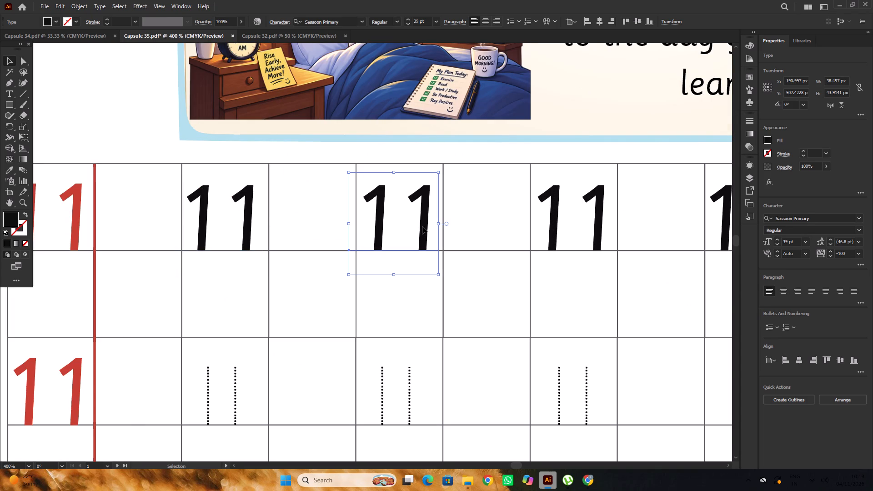
alt+scroll(192, 211, down, 1)
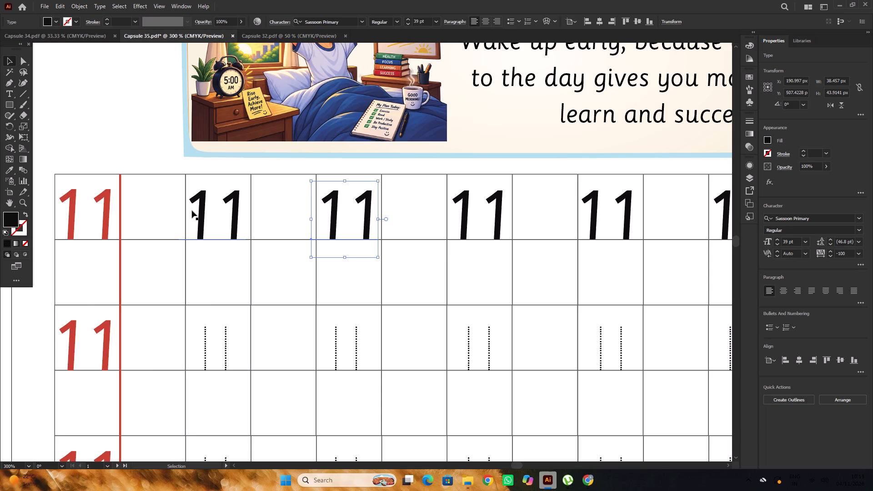
Deselect the second black 11 and check the placement of the black 11s across the grid's top row.
alt+scroll(189, 210, down, 3)
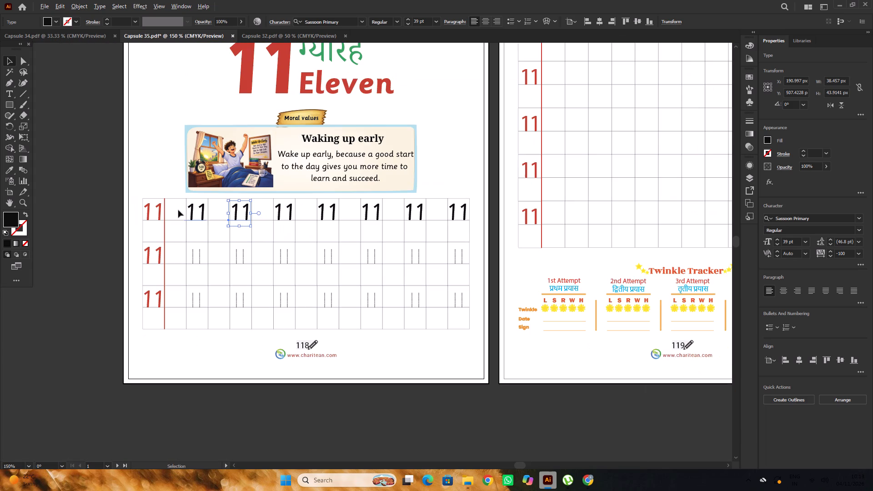
alt+scroll(285, 252, up, 2)
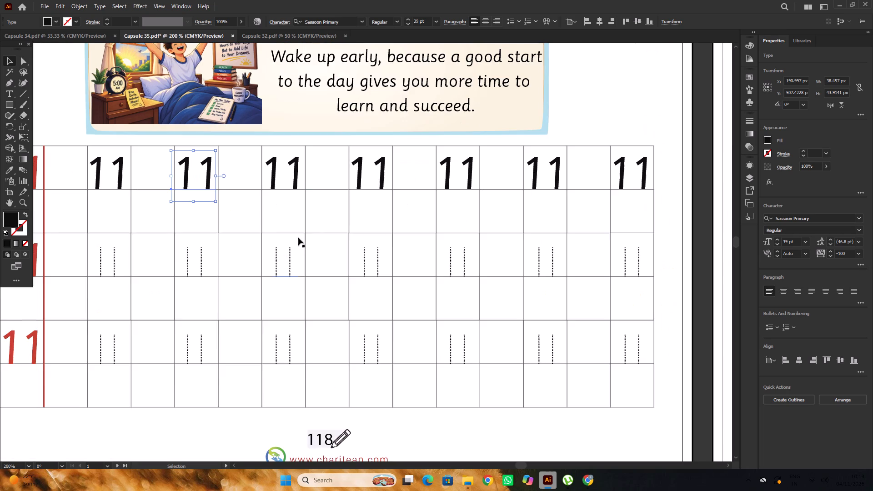
scroll(310, 224, up, 3)
alt+scroll(312, 219, up, 1)
alt+scroll(315, 218, down, 4)
click(124, 173)
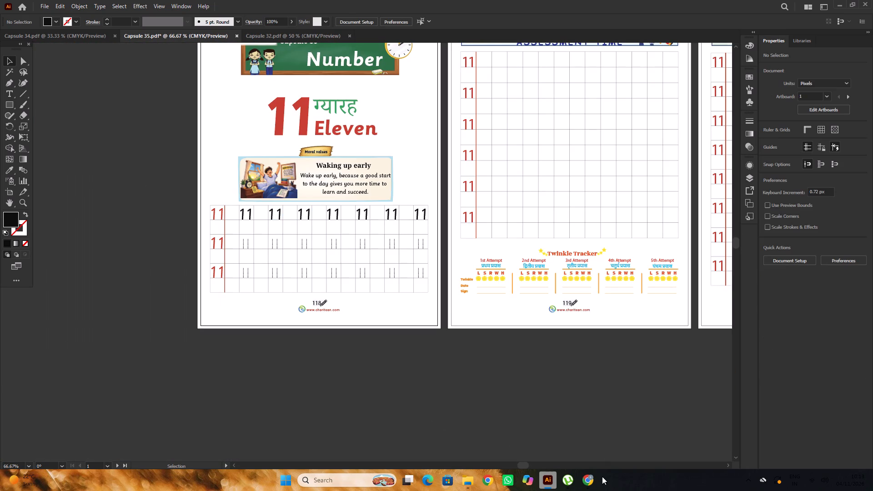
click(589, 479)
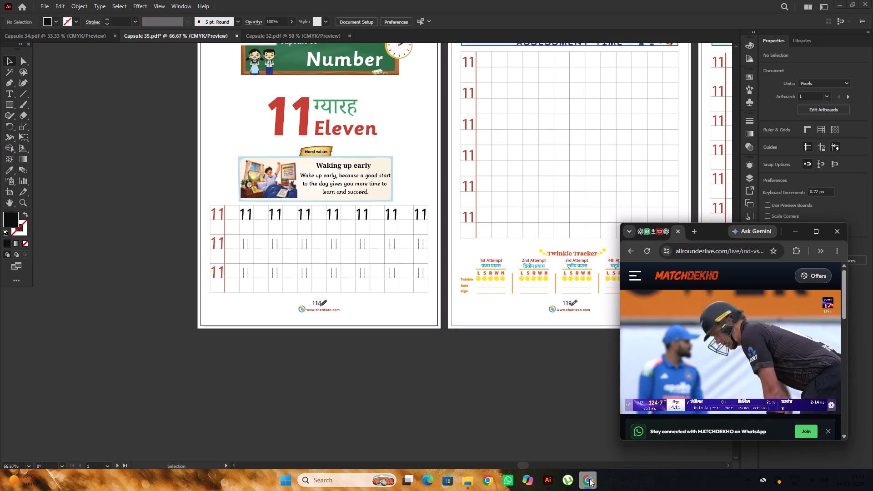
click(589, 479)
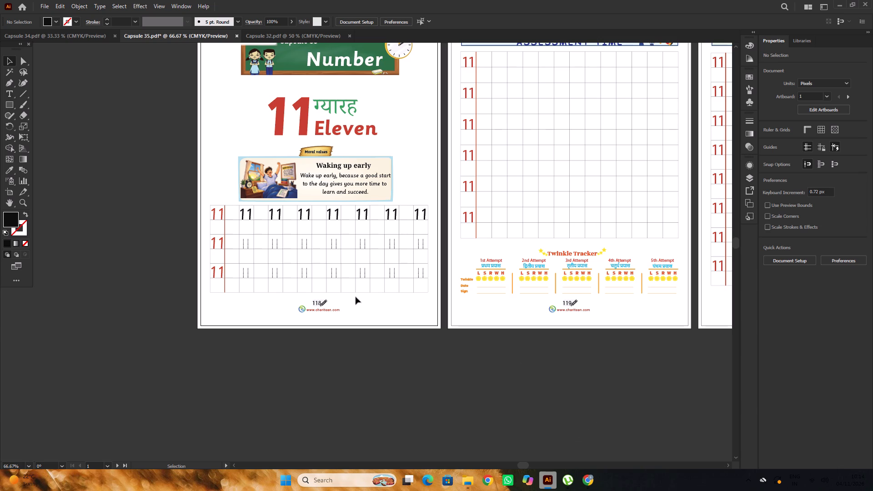
Select the first dotted 11 in the practice grid's third row, beside the second red 11.
scroll(278, 269, up, 1)
click(246, 255)
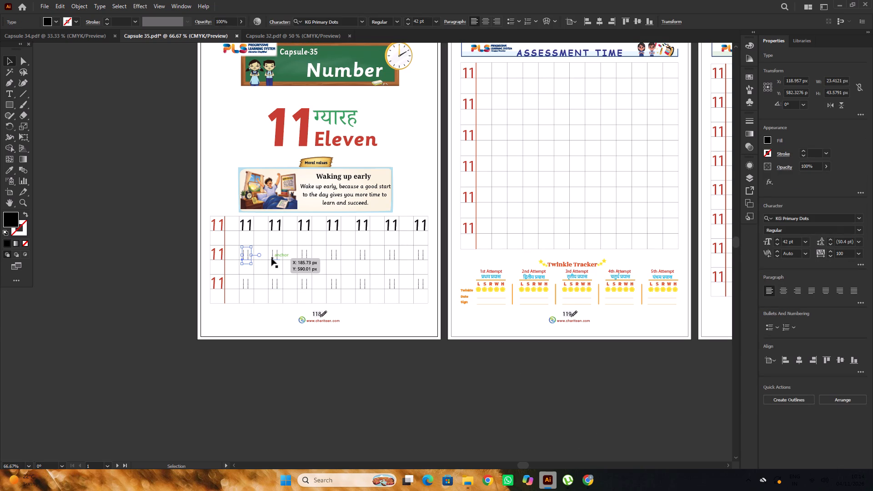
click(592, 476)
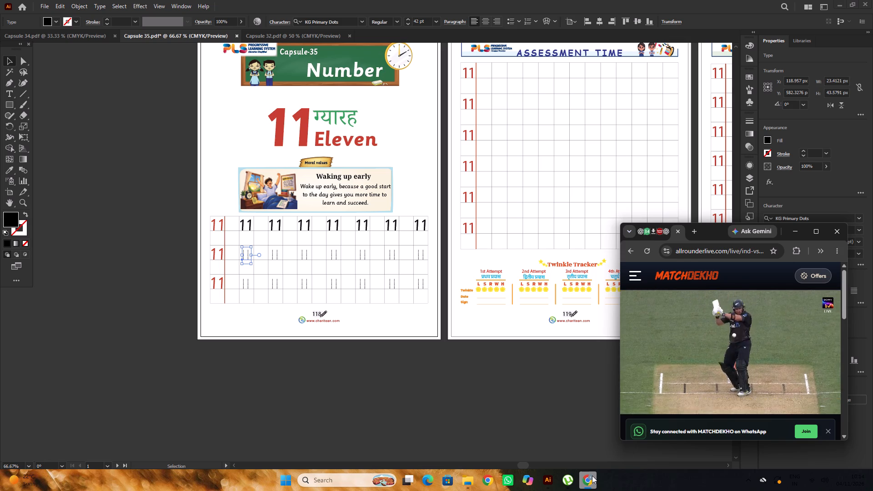
Check the live match stream in Chrome again and return to the Capsule 35 document in Illustrator.
click(592, 476)
click(592, 476)
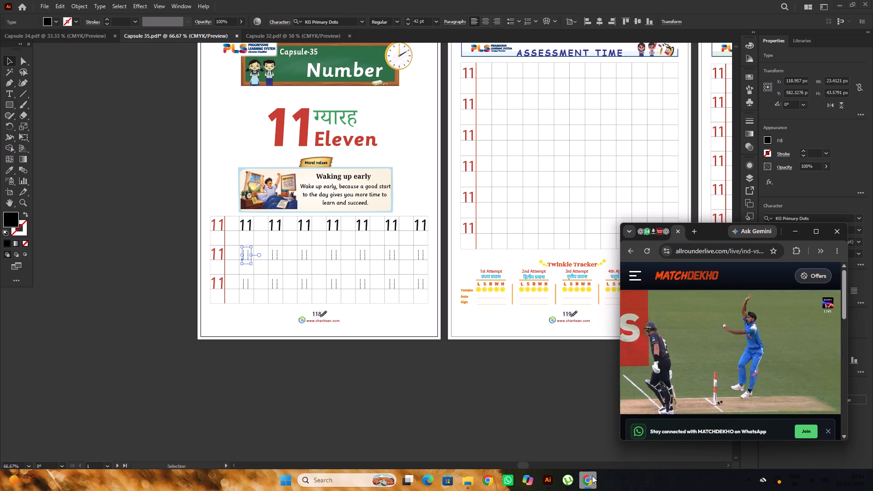
click(592, 476)
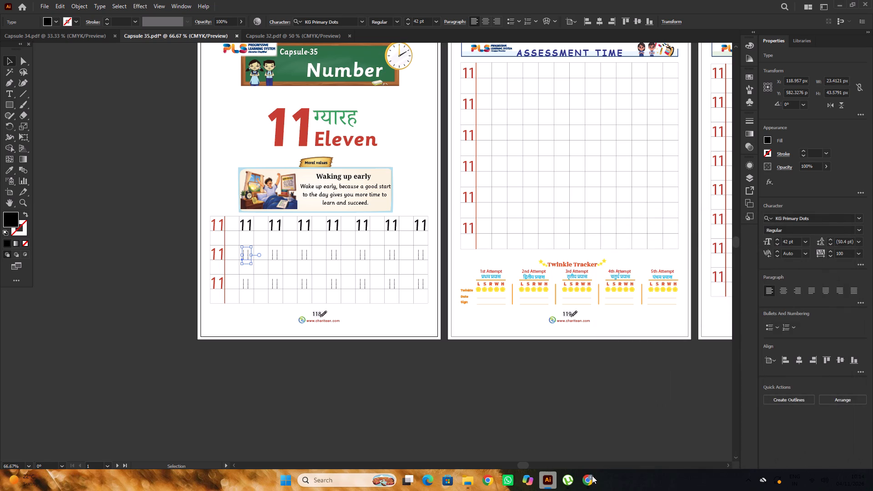
click(592, 476)
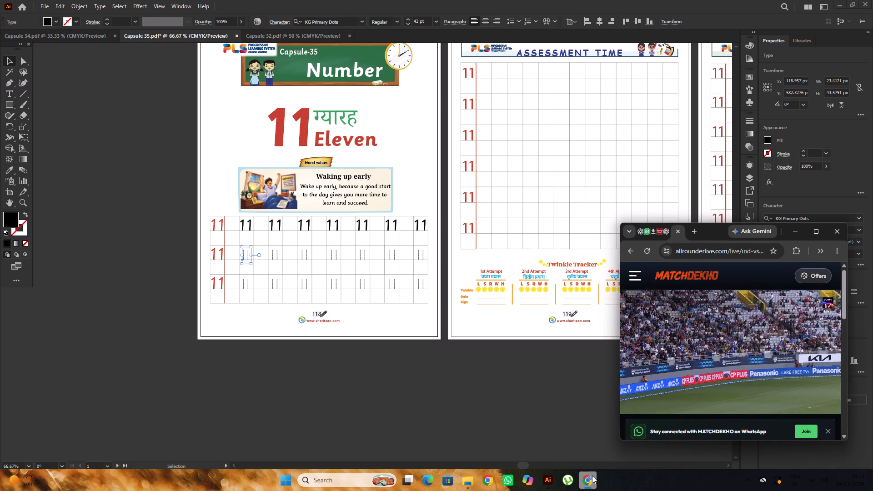
click(592, 476)
Select the dotted 11s in the first four tracing columns of both tracing rows together.
alt+scroll(249, 264, up, 3)
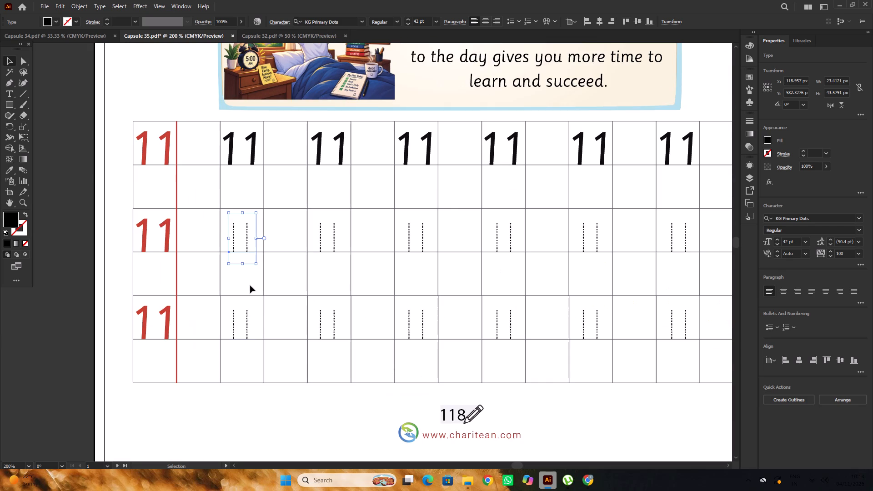
shift+click(248, 320)
alt+scroll(243, 296, down, 3)
shift+click(273, 274)
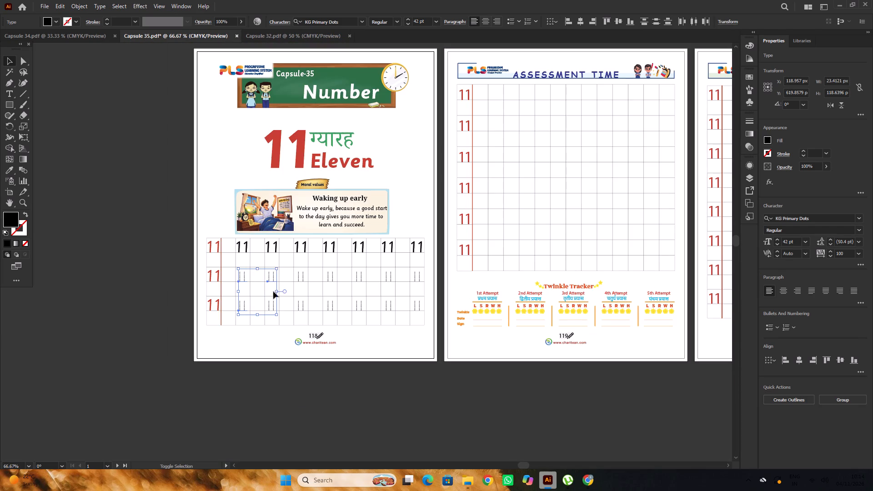
shift+click(274, 303)
alt+scroll(291, 298, up, 1)
shift+click(310, 261)
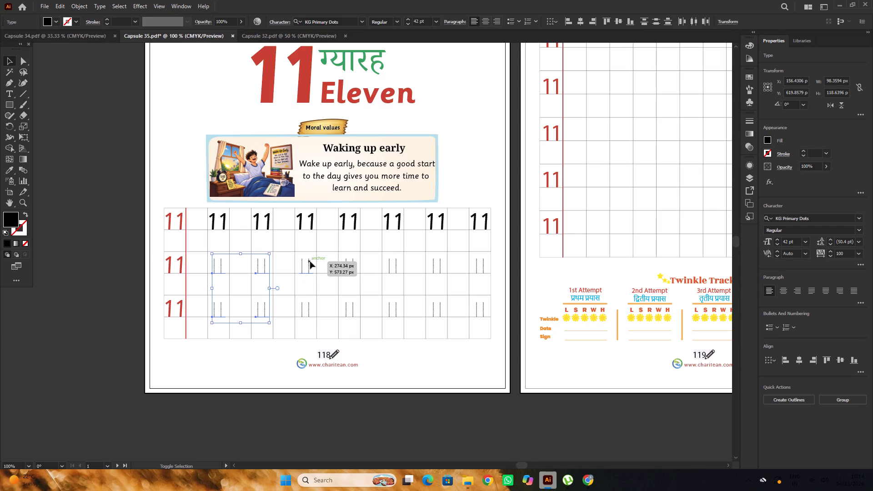
shift+click(308, 309)
shift+click(347, 262)
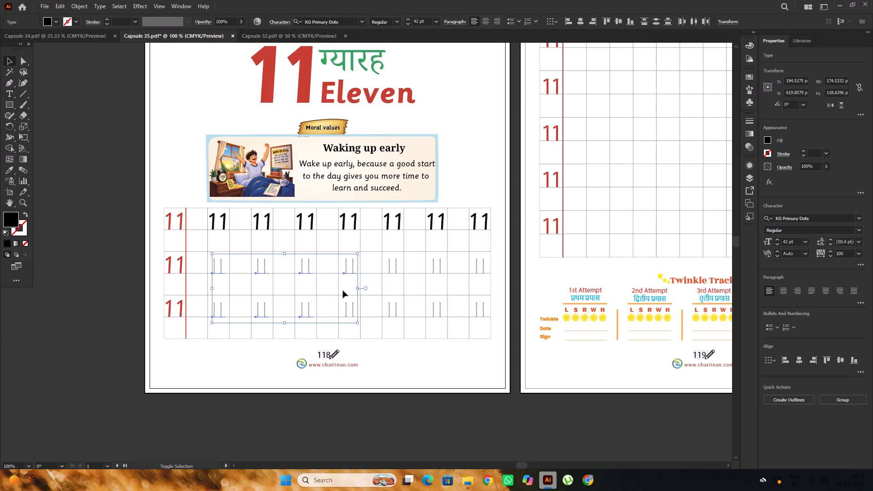
shift+click(346, 307)
Check the live match stream in Chrome and return to the dotted 11s in Illustrator.
click(592, 477)
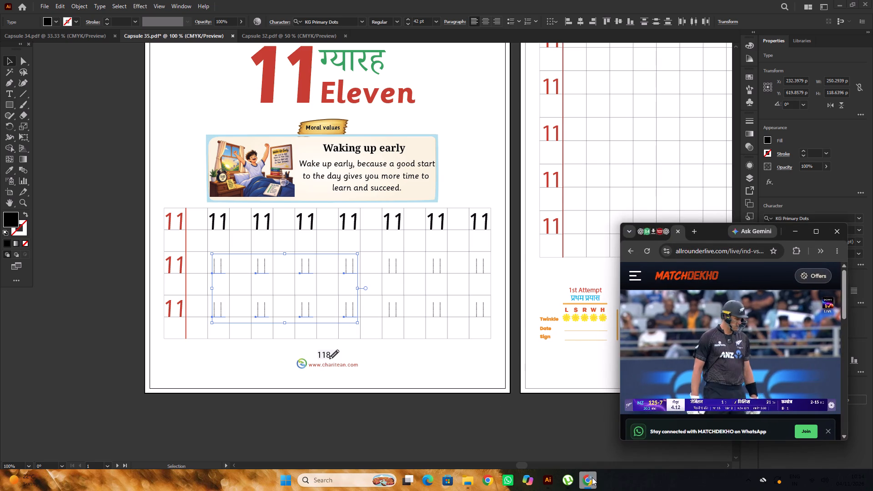
double_click(592, 477)
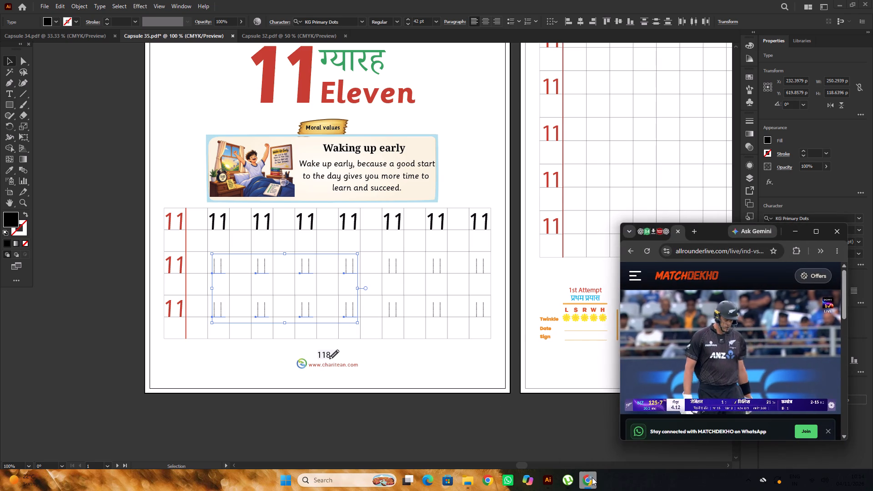
click(592, 477)
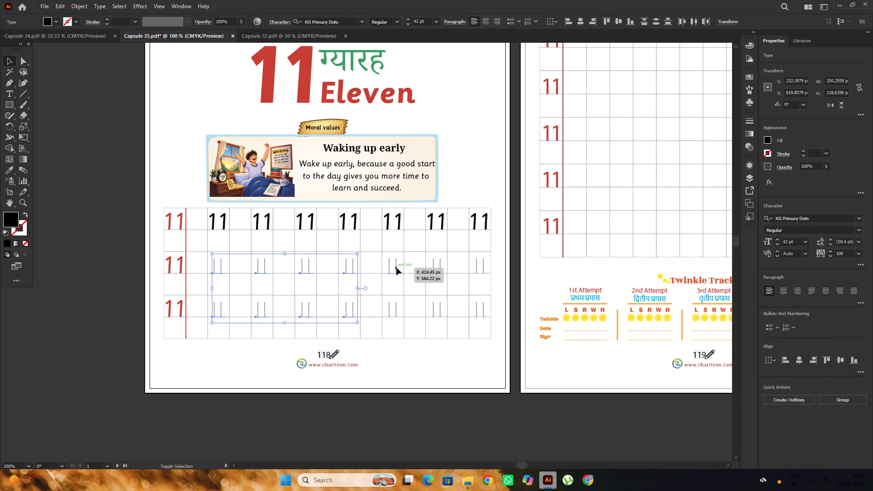
Add the dotted 11s in the fifth tracing column, in both tracing rows, to the selection.
shift+click(396, 268)
shift+click(395, 307)
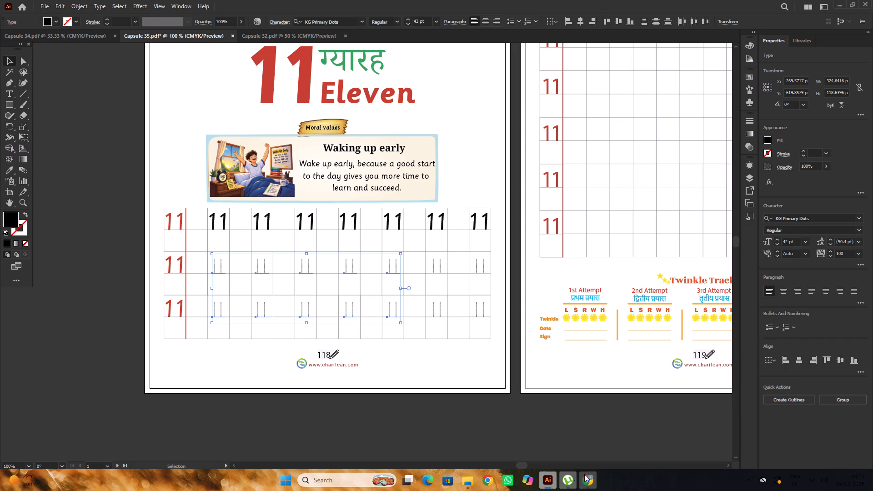
Check the live match stream in Chrome and return to the dotted 11s in Illustrator.
click(584, 474)
click(587, 476)
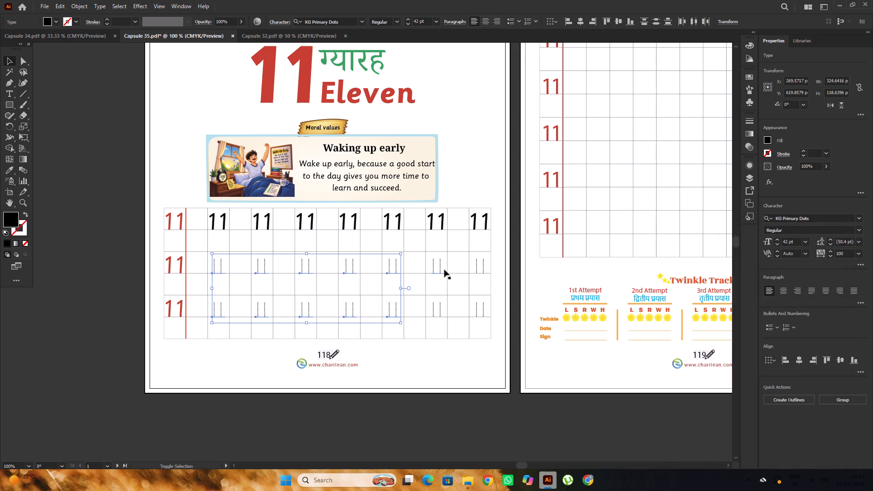
Add the last two columns' dotted 11s to the selection and set all to Sassoon Infant W01 Dotted at 33 pt.
shift+click(440, 266)
shift+click(439, 310)
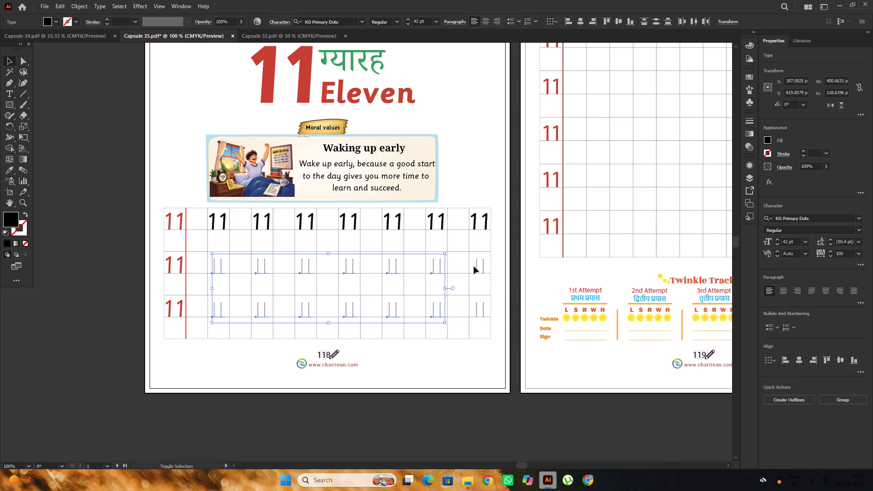
shift+click(477, 266)
shift+click(477, 308)
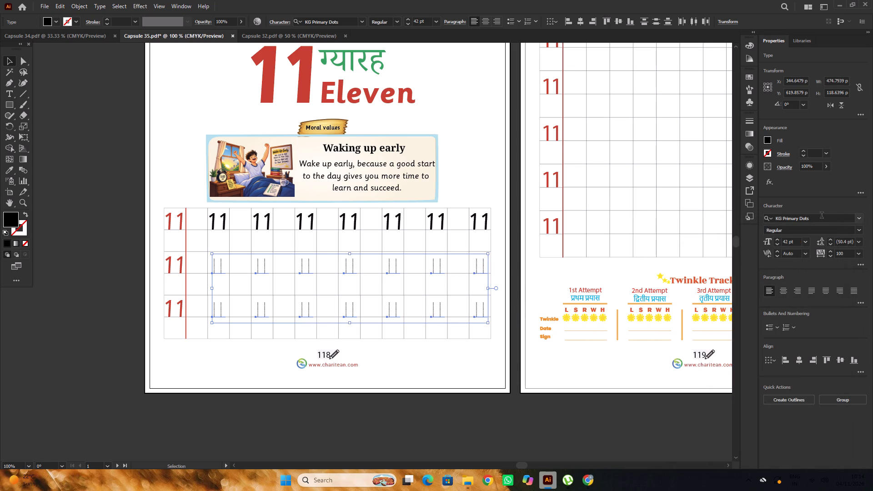
click(818, 221)
text(sas)
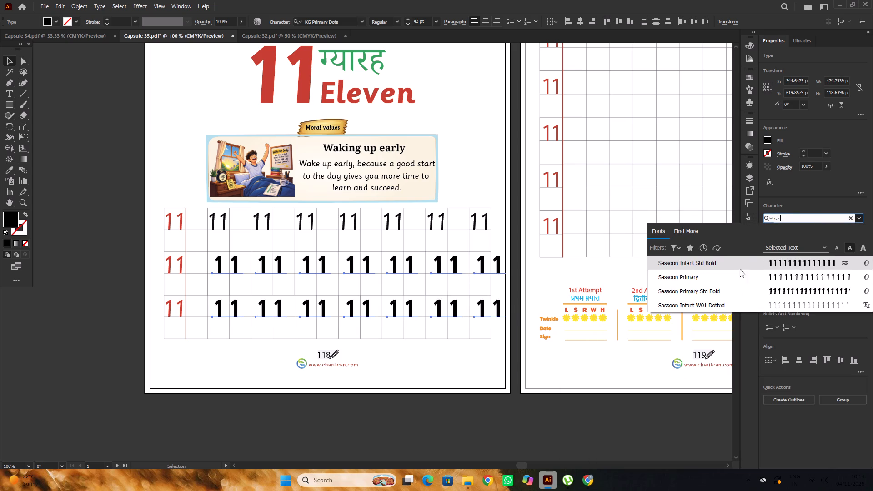
click(727, 311)
scroll(452, 271, down, 5)
triple_click(778, 242)
triple_click(777, 242)
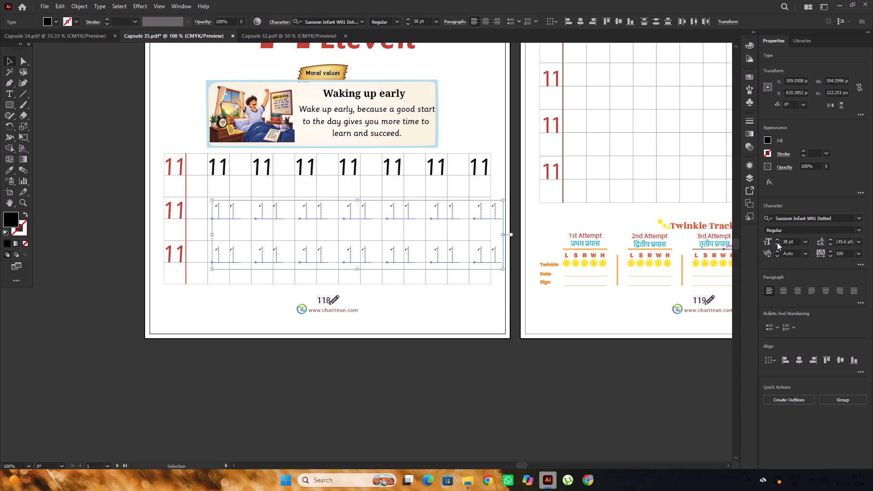
triple_click(777, 242)
click(591, 376)
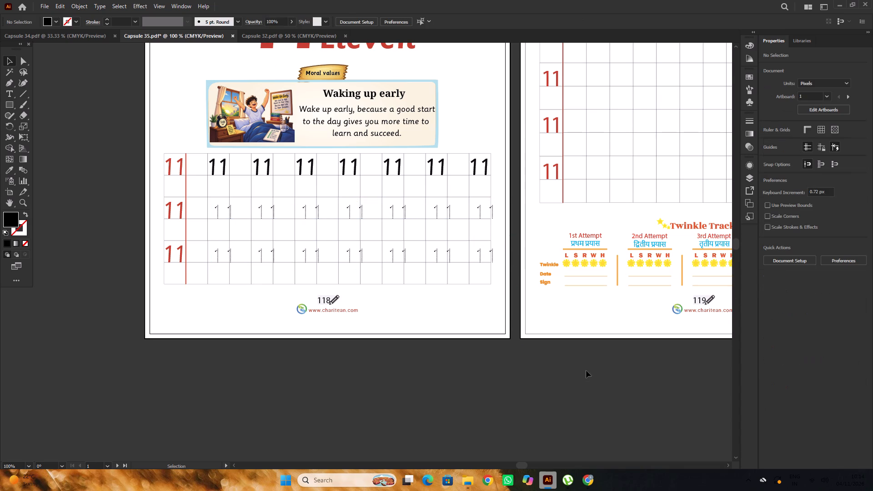
Shift the first two dotted 11s of the upper tracing row left so each sits inside its grid cell.
alt+scroll(228, 207, up, 2)
scroll(233, 214, up, 2)
drag(231, 219, 215, 219)
alt+scroll(334, 230, down, 1)
alt+scroll(303, 235, up, 2)
click(357, 234)
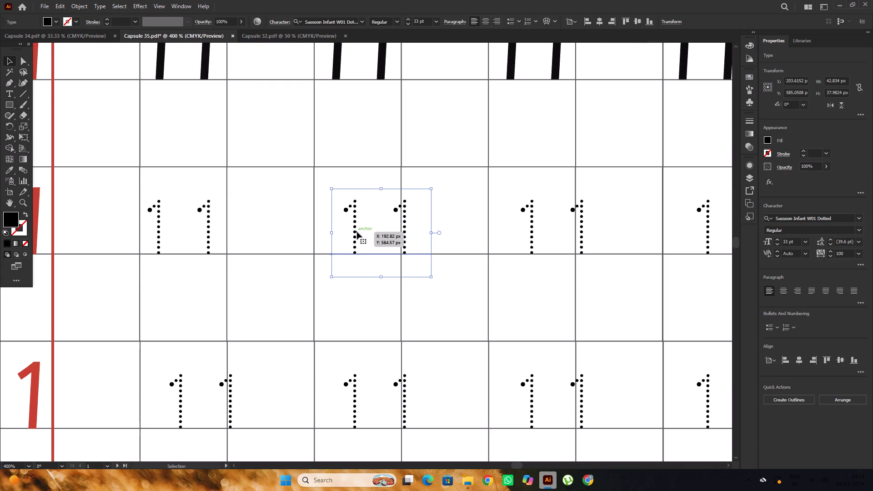
drag(356, 230, 335, 229)
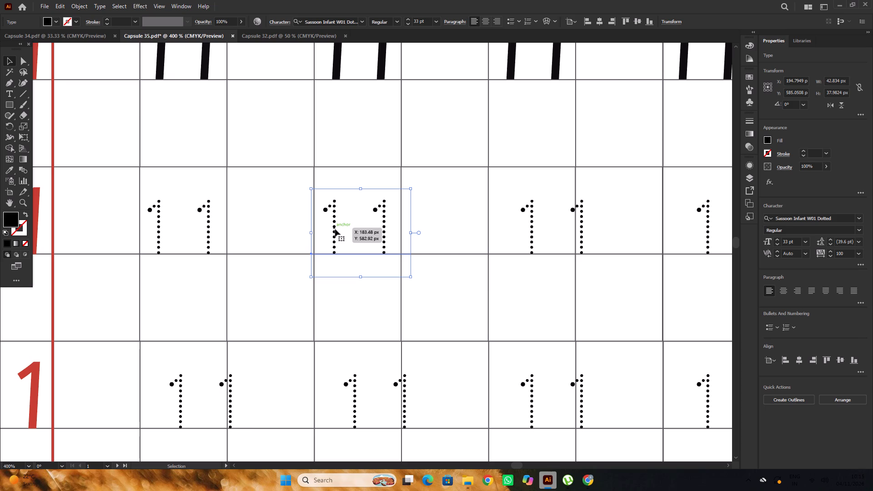
alt+scroll(335, 229, down, 2)
alt+scroll(371, 240, up, 1)
alt+scroll(295, 225, down, 2)
alt+scroll(373, 233, up, 1)
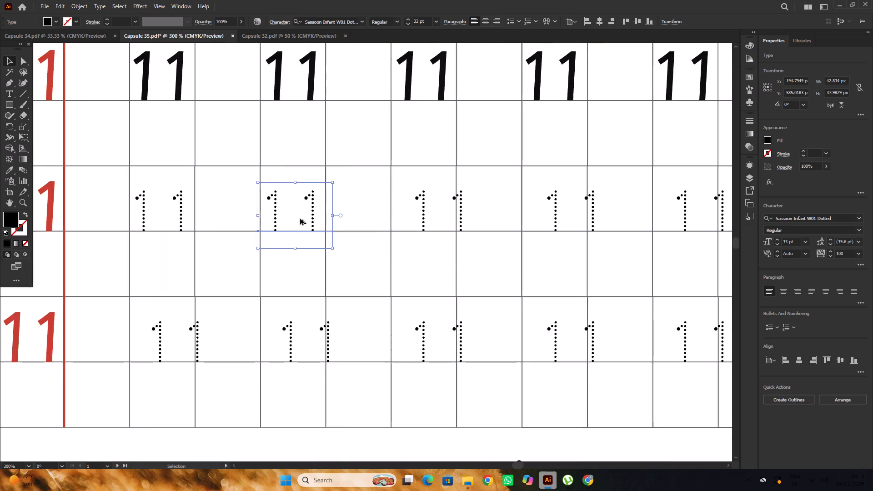
Shift the third, fourth and fifth dotted 11s of the upper tracing row left to centre each in its grid cell.
alt+scroll(297, 218, down, 2)
alt+scroll(359, 220, up, 2)
click(362, 218)
alt+scroll(361, 216, up, 2)
drag(361, 216, 325, 216)
alt+scroll(325, 216, down, 2)
alt+scroll(440, 220, up, 1)
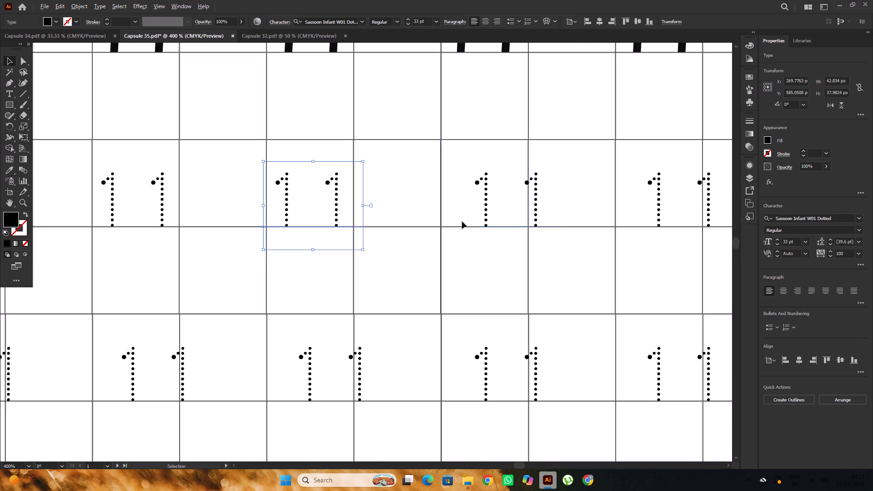
click(487, 217)
drag(486, 215, 460, 216)
alt+scroll(228, 217, down, 3)
scroll(376, 220, up, 1)
alt+scroll(392, 223, up, 2)
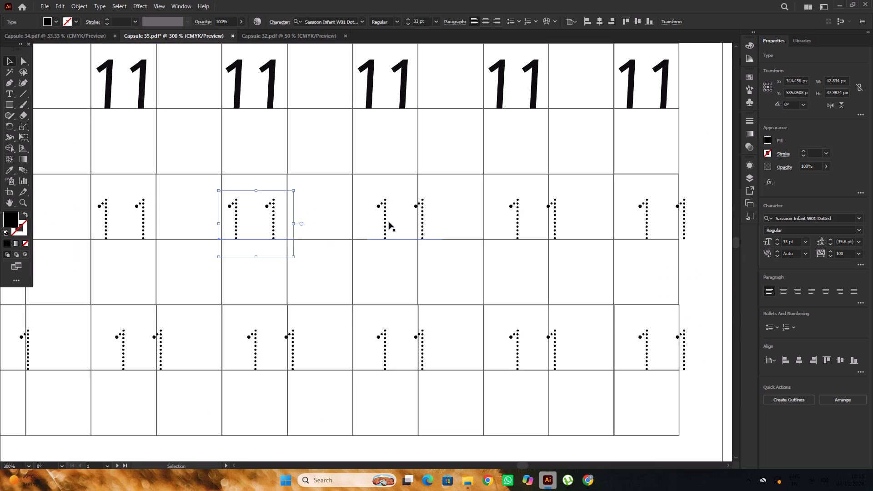
click(389, 222)
drag(386, 222, 369, 223)
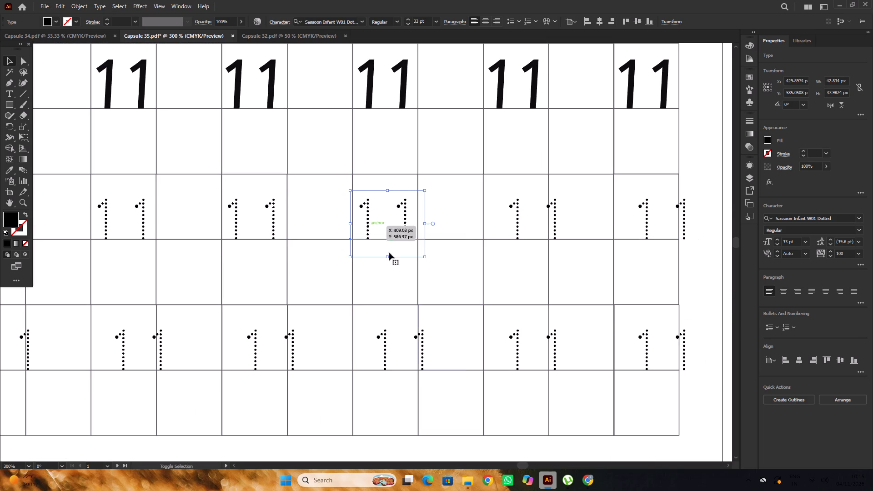
Check the live match stream in Chrome and return to the Capsule 35 document in Illustrator.
click(587, 474)
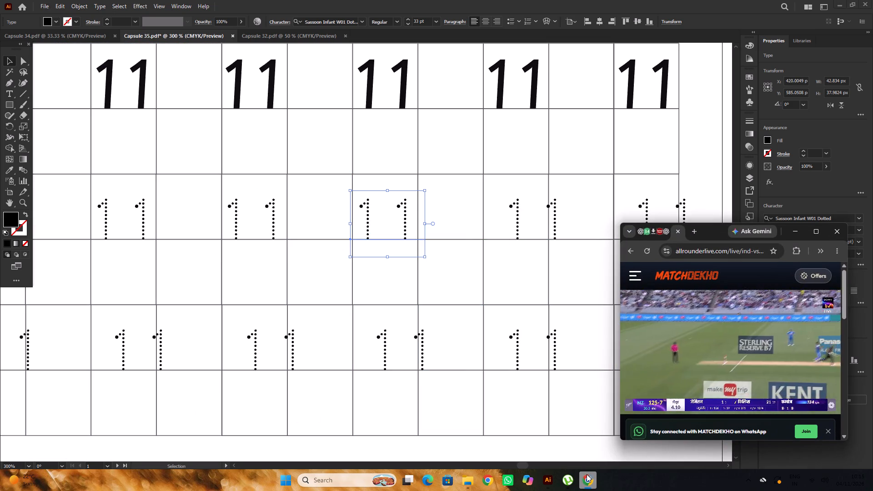
click(587, 474)
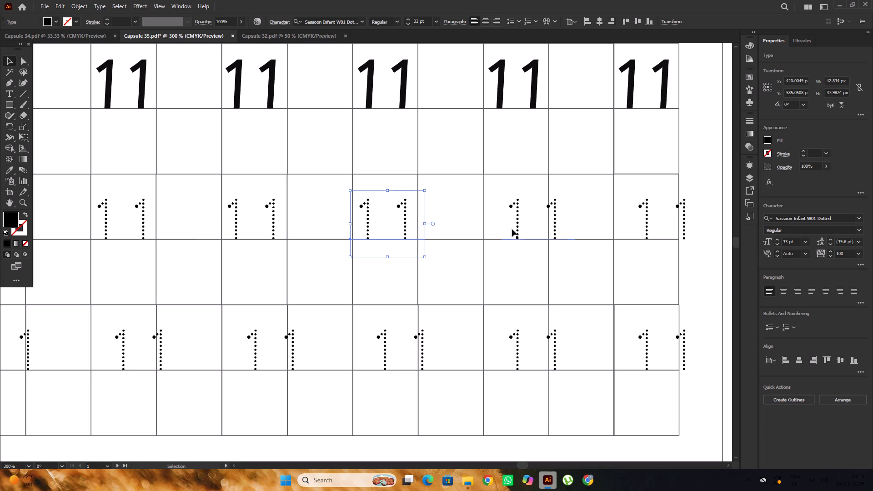
Shift the sixth and seventh dotted 11s of the upper tracing row left to centre each in its grid cell.
drag(517, 224, 498, 222)
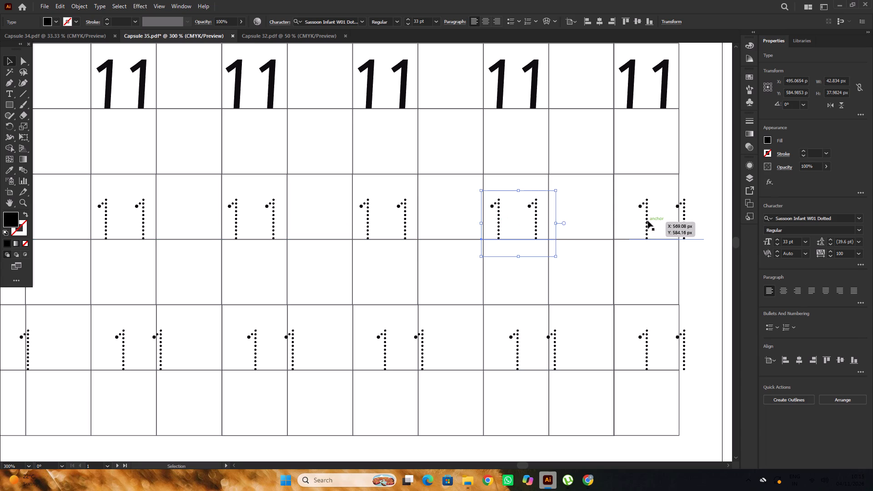
drag(647, 220, 627, 220)
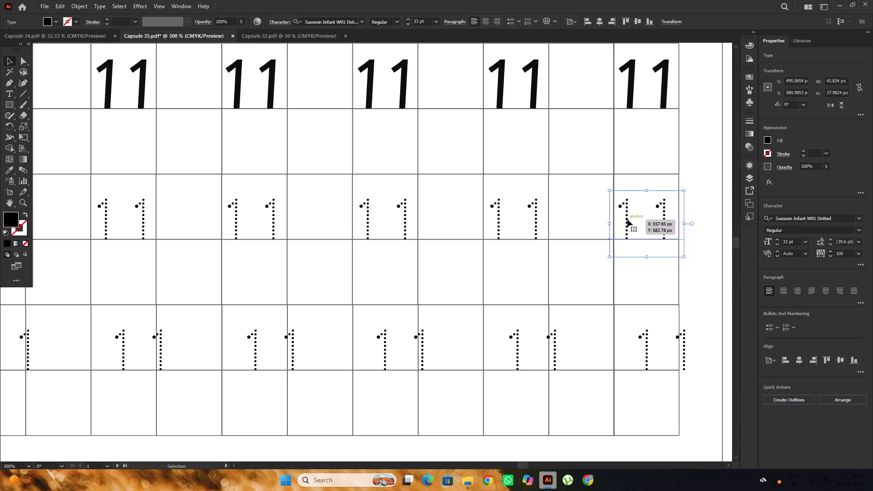
alt+scroll(627, 220, down, 4)
alt+scroll(593, 244, up, 2)
Move the first dotted 11 of the lower tracing row left into its cell, in line with the one above.
click(715, 352)
key(space)
key(space)
key(space)
key(space)
key(space)
drag(697, 359, 615, 352)
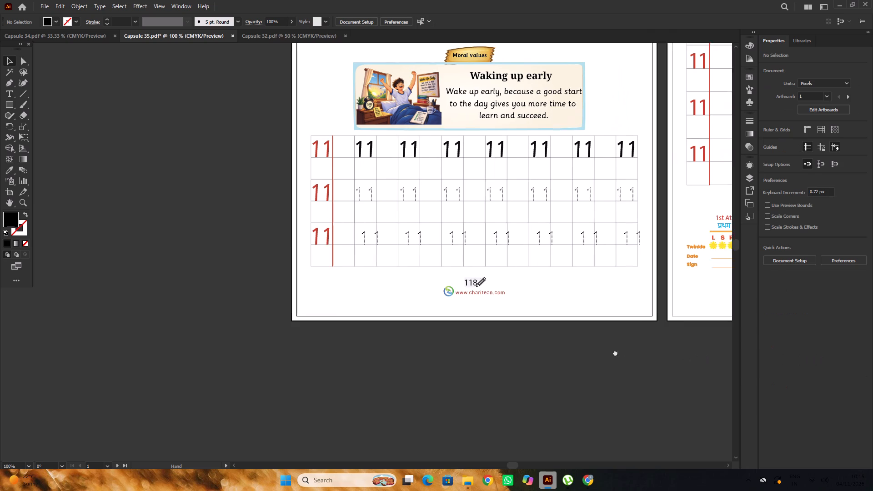
drag(615, 352, 607, 350)
click(650, 346)
alt+scroll(312, 230, up, 3)
drag(331, 230, 315, 230)
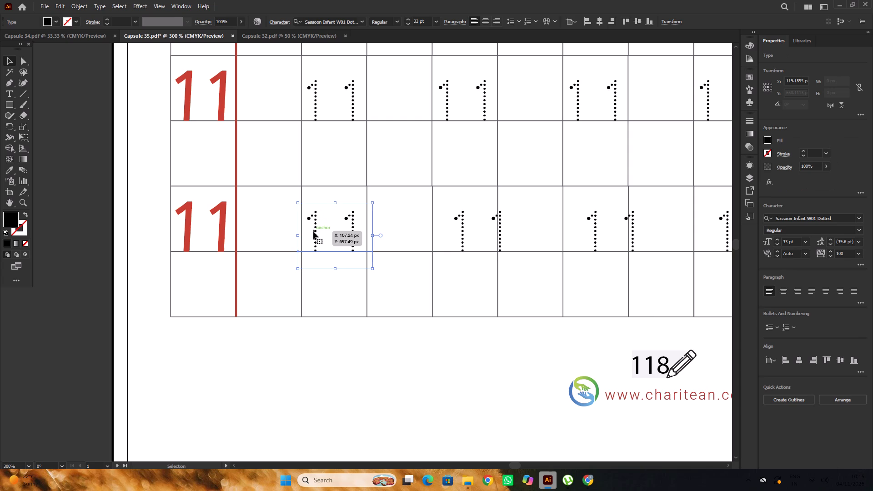
alt+scroll(278, 211, down, 2)
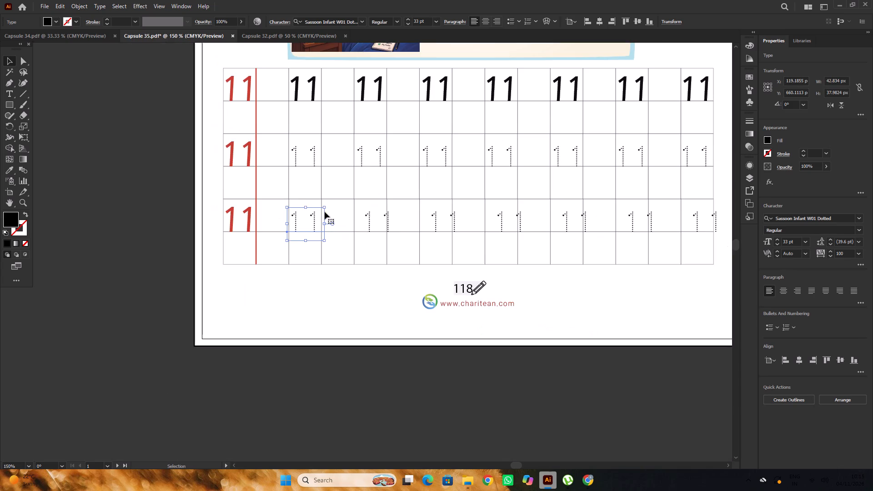
Shift the second and third dotted 11s of the lower tracing row left to centre each in its grid cell.
scroll(398, 219, up, 2)
click(383, 233)
alt+scroll(383, 233, up, 3)
drag(385, 232, 367, 233)
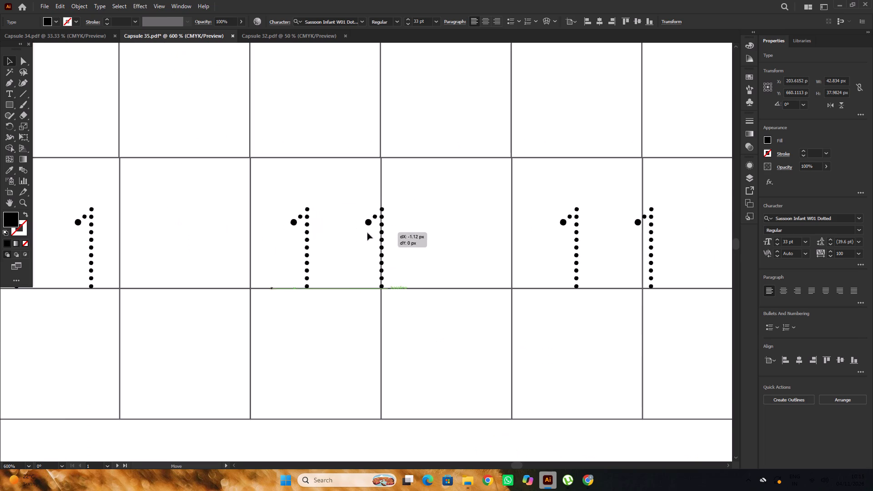
drag(367, 233, 351, 234)
alt+scroll(341, 225, down, 4)
alt+scroll(422, 234, up, 2)
click(413, 230)
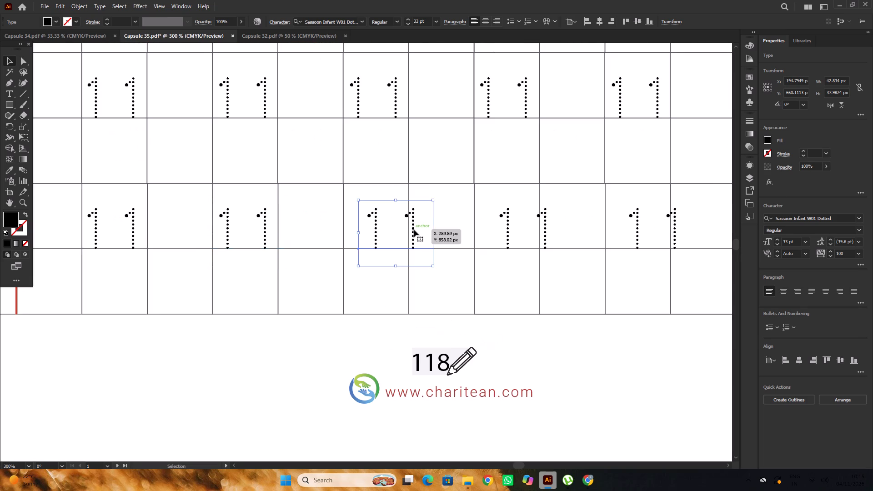
drag(414, 230, 396, 230)
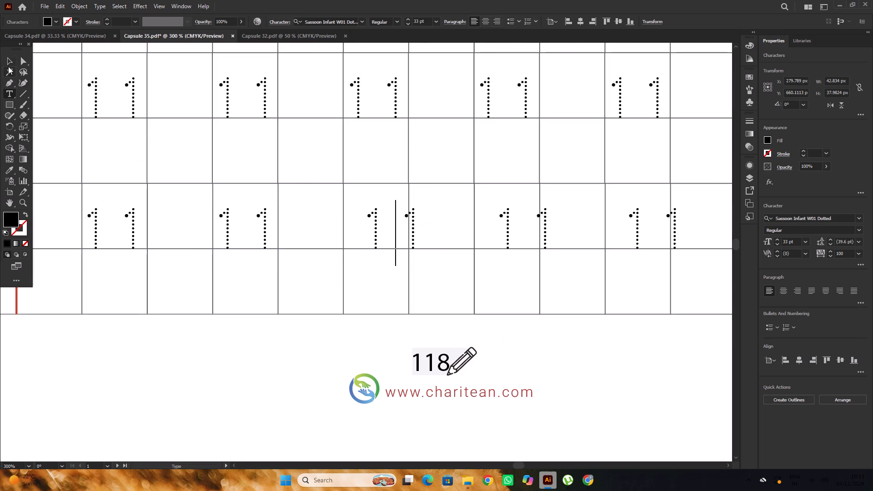
click(8, 66)
drag(376, 237, 356, 237)
Check the live match stream in Chrome and return to the lower tracing row in Illustrator.
click(583, 476)
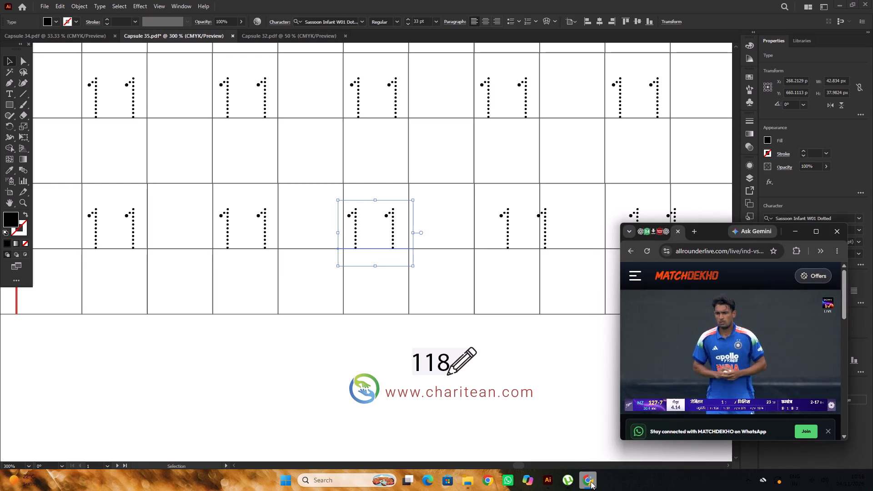
click(591, 481)
Shift the fourth dotted 11 of the lower tracing row left to sit centred in its grid cell.
alt+scroll(354, 226, down, 3)
alt+scroll(404, 223, up, 3)
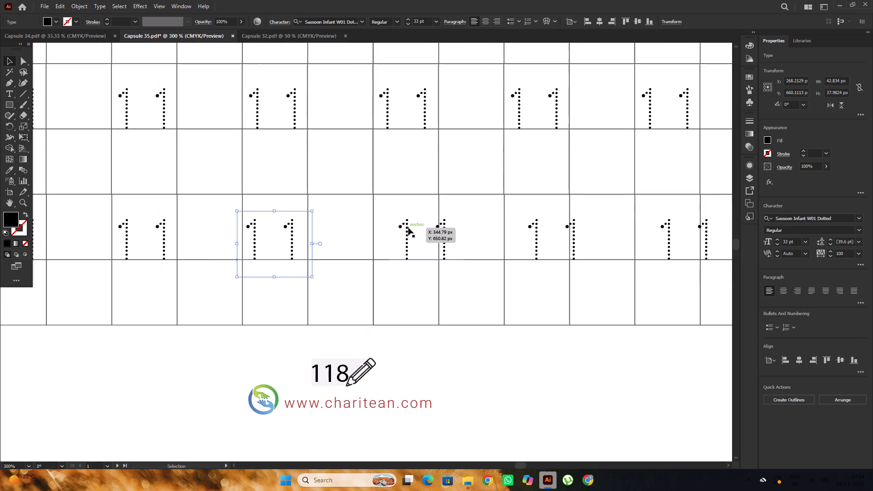
click(405, 227)
drag(406, 226, 387, 228)
alt+scroll(345, 218, down, 3)
Check the live match stream in Chrome again and return to the Capsule 35 document in Illustrator.
click(588, 483)
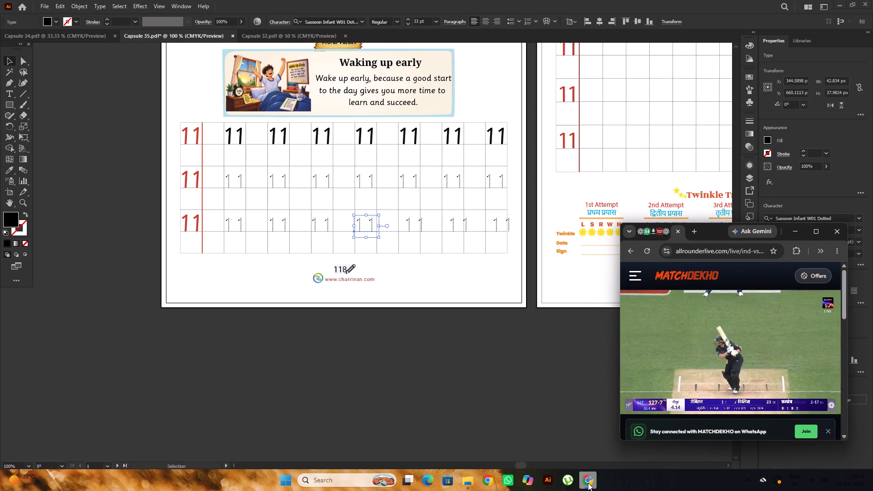
click(588, 483)
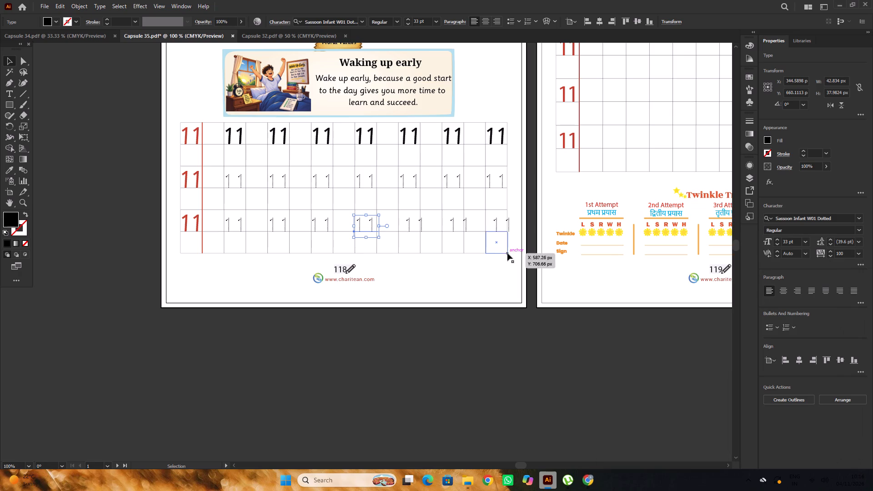
Shift the fifth and sixth dotted 11s of the lower tracing row left to centre each in its grid cell.
alt+scroll(407, 222, up, 4)
click(415, 219)
drag(415, 218, 401, 217)
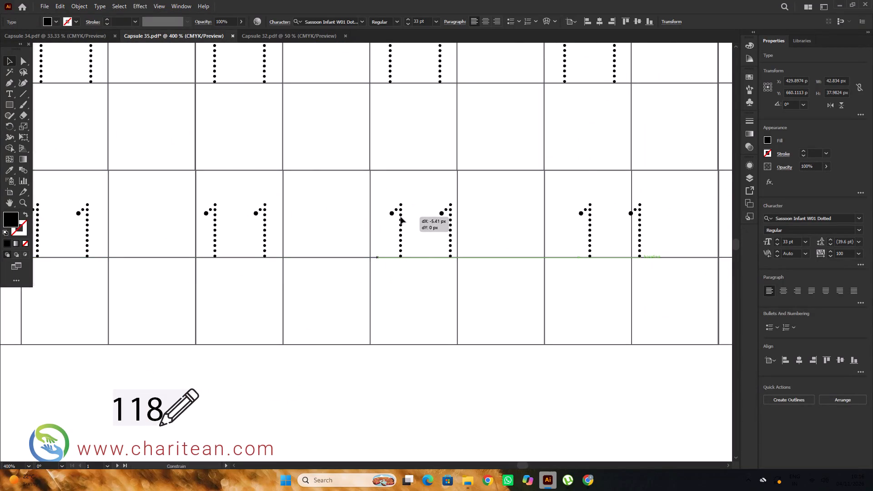
drag(401, 217, 392, 217)
alt+scroll(391, 217, down, 2)
alt+scroll(535, 228, up, 1)
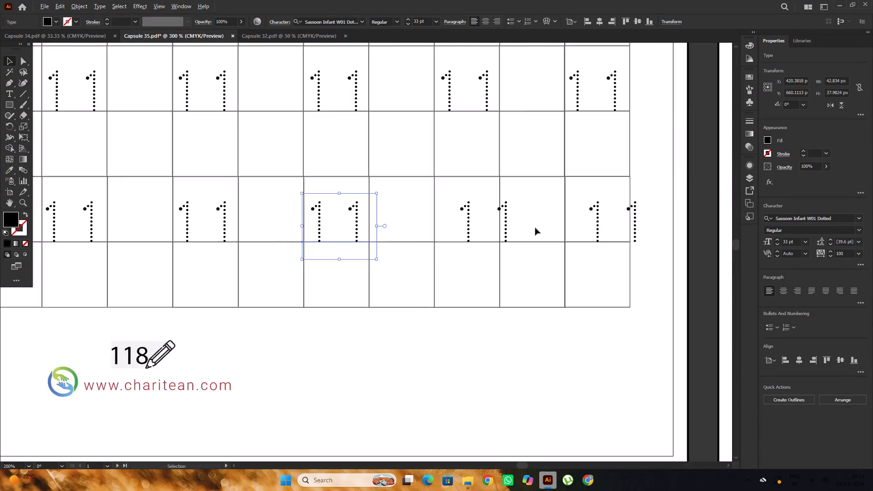
alt+scroll(535, 228, up, 1)
click(447, 212)
drag(446, 208, 420, 209)
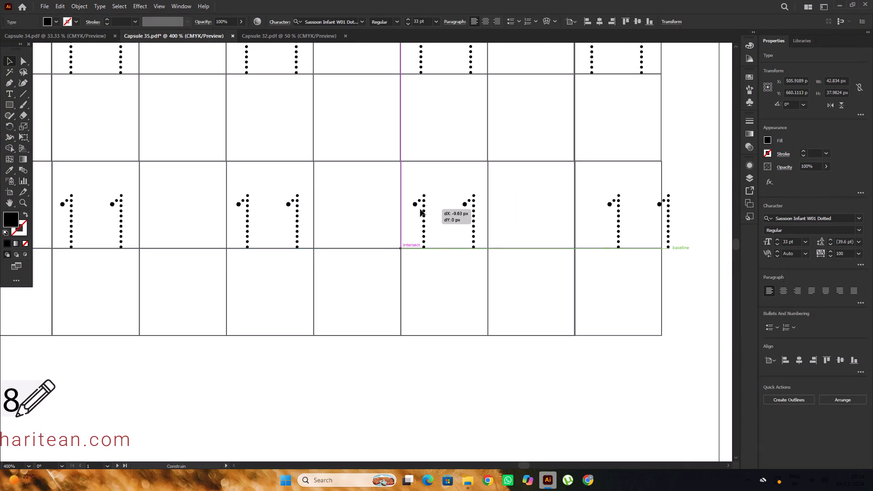
drag(420, 209, 421, 210)
Shift the seventh dotted 11 of the lower tracing row left into the last grid cell and clear the selection.
alt+scroll(420, 209, down, 3)
alt+scroll(495, 218, up, 2)
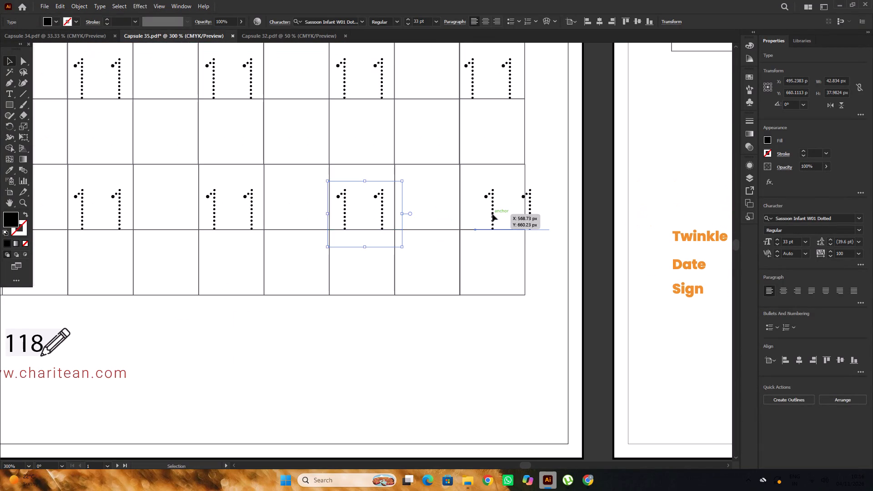
click(492, 214)
drag(494, 212, 473, 211)
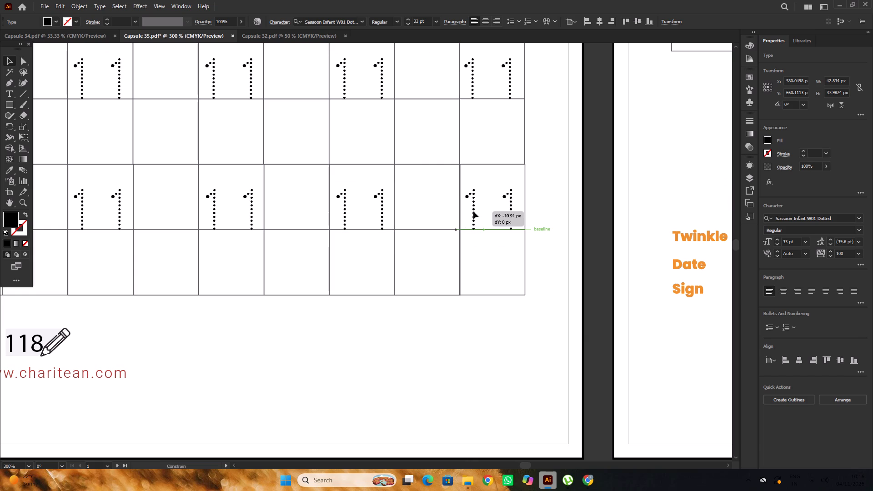
drag(473, 211, 474, 212)
alt+scroll(474, 213, up, 3)
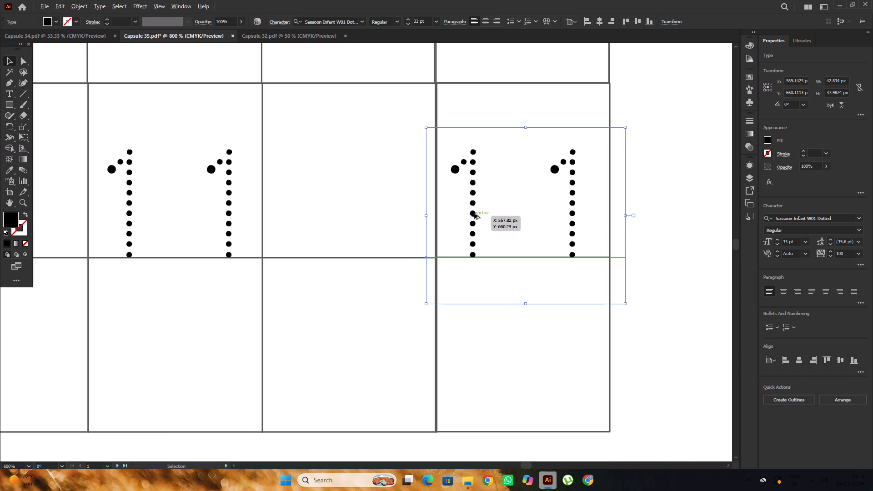
alt+scroll(475, 213, down, 6)
click(499, 313)
alt+scroll(499, 312, down, 1)
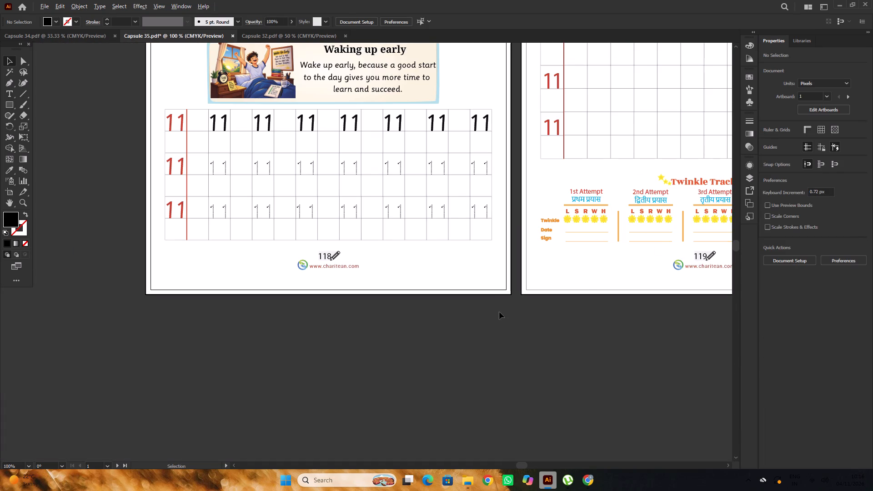
Look over all three Capsule 35 pages together, including the assessment and practice grids.
alt+scroll(499, 312, down, 2)
key(space)
key(space)
key(space)
key(space)
key(space)
key(space)
key(space)
key(space)
key(space)
key(space)
key(space)
key(space)
key(space)
key(space)
drag(637, 327, 457, 308)
click(482, 311)
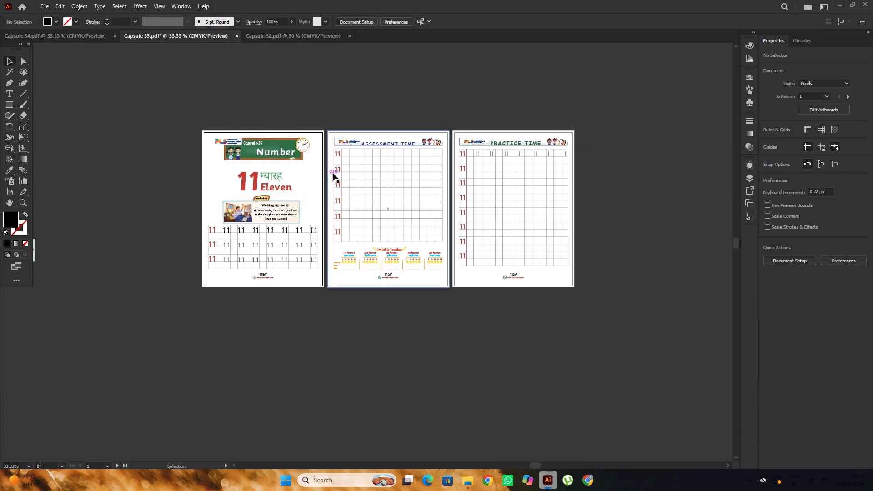
Lock the page background rectangles of the Assessment Time and Practice Time pages.
alt+scroll(354, 167, up, 2)
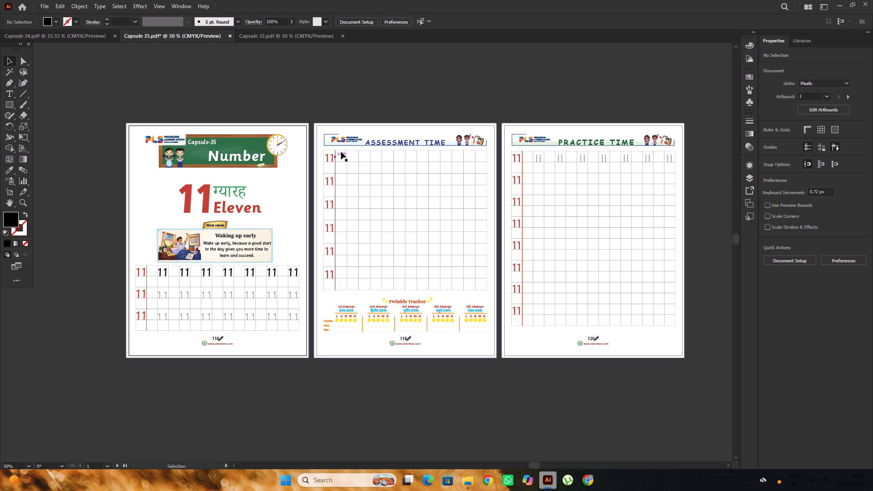
click(373, 120)
click(384, 127)
shift+click(556, 129)
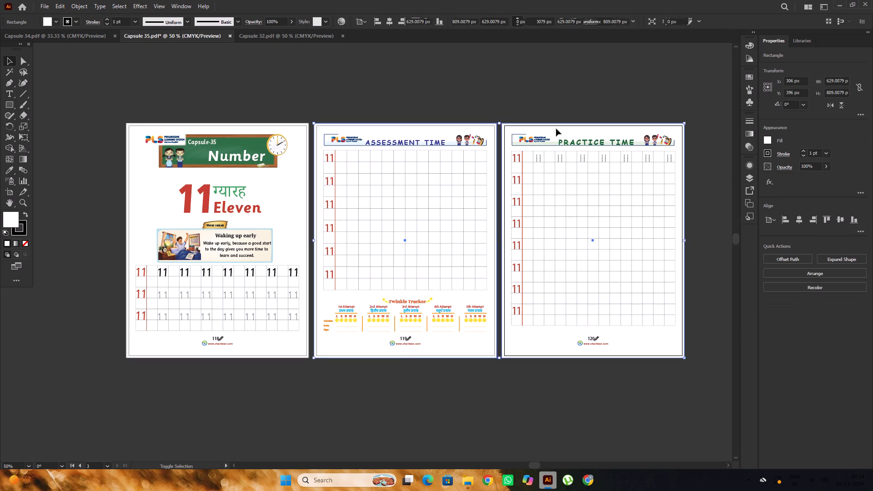
key(ctrl+2)
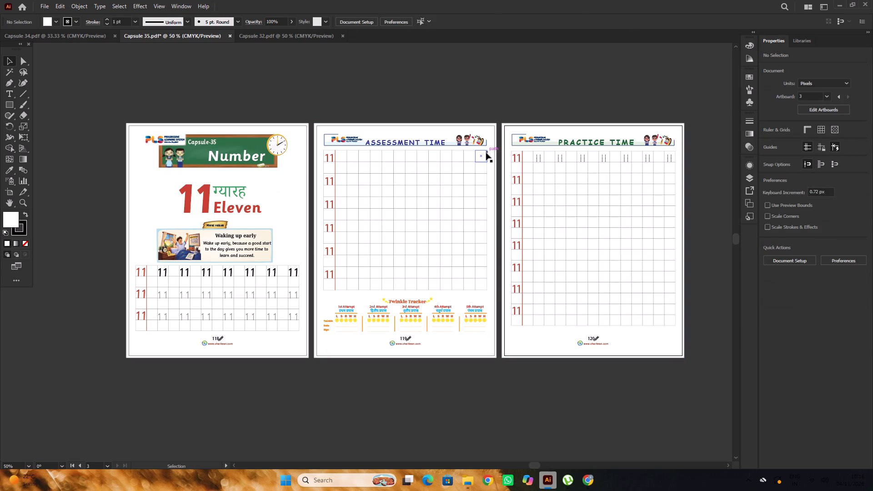
Set the six red 11s in the first column of the Assessment Time grid to the Sassoon Primary font.
scroll(486, 153, down, 1)
alt+scroll(349, 151, up, 1)
click(326, 145)
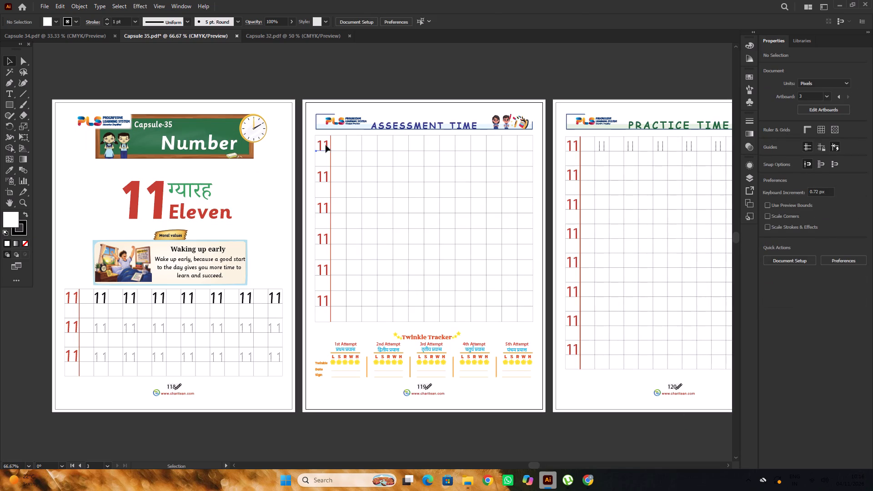
shift+click(319, 178)
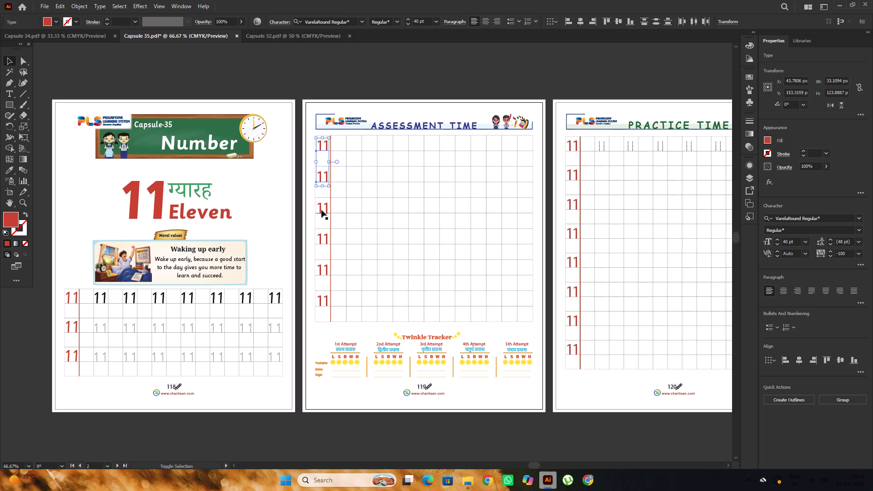
shift+click(321, 210)
shift+click(324, 234)
shift+click(323, 268)
shift+click(324, 300)
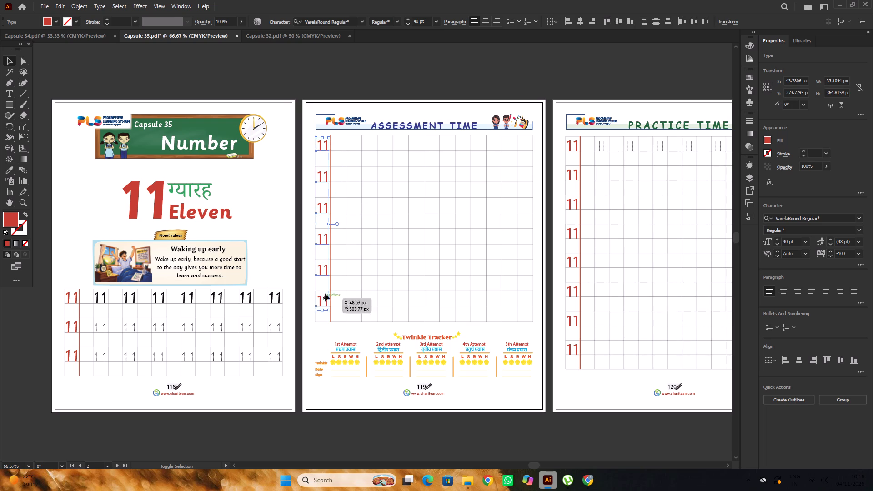
click(830, 220)
key(s)
key(a)
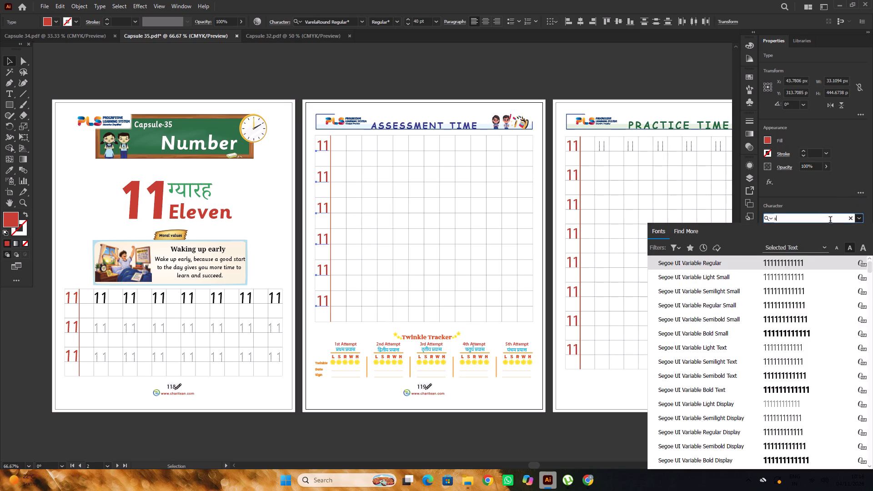
key(s)
click(721, 278)
scroll(577, 250, down, 4)
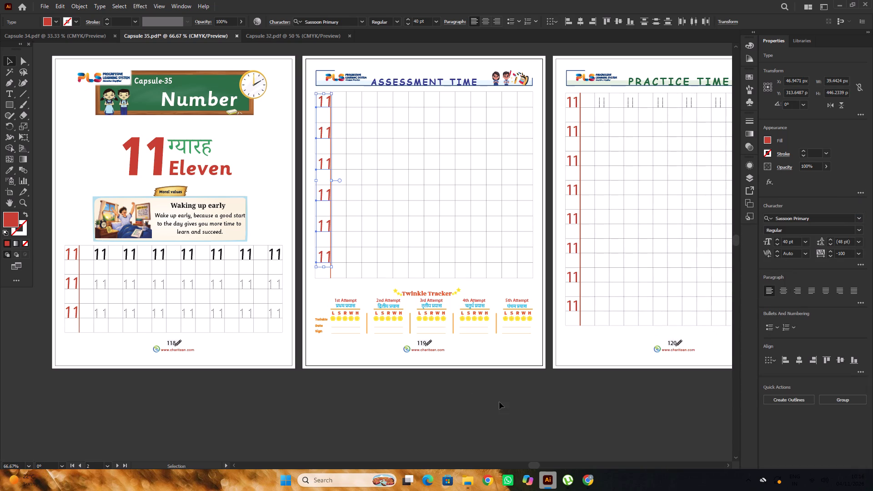
Check the live cricket match in Chrome and return to the Capsule 35 document in Illustrator.
click(583, 479)
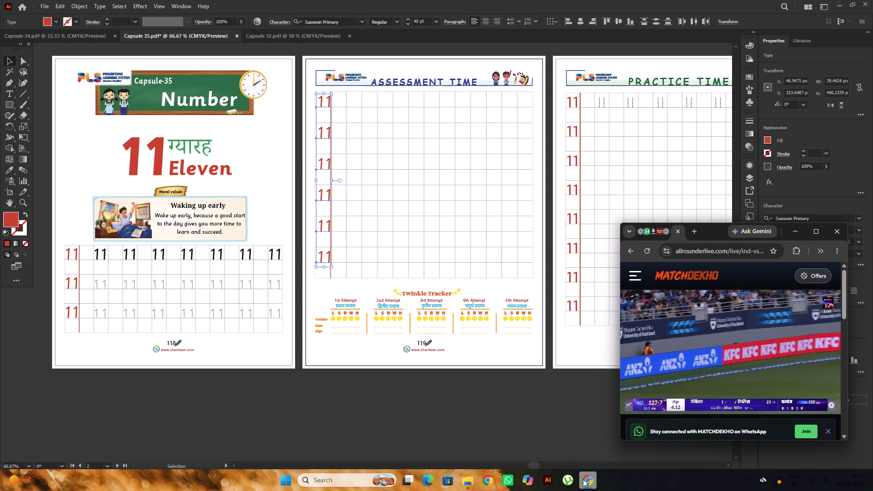
click(583, 479)
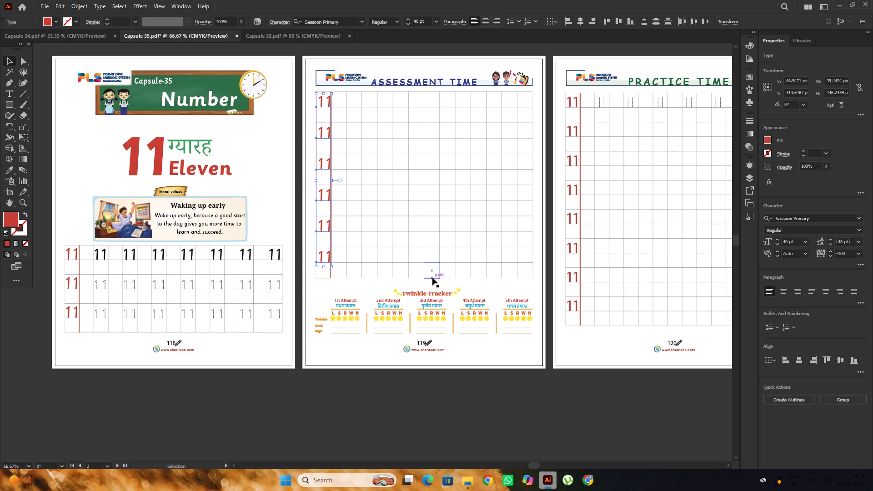
Move the Assessment Time page's red 11s about 4 px left and 0.5 px down into their grid cells, and deselect them.
alt+scroll(328, 256, up, 6)
drag(313, 261, 309, 259)
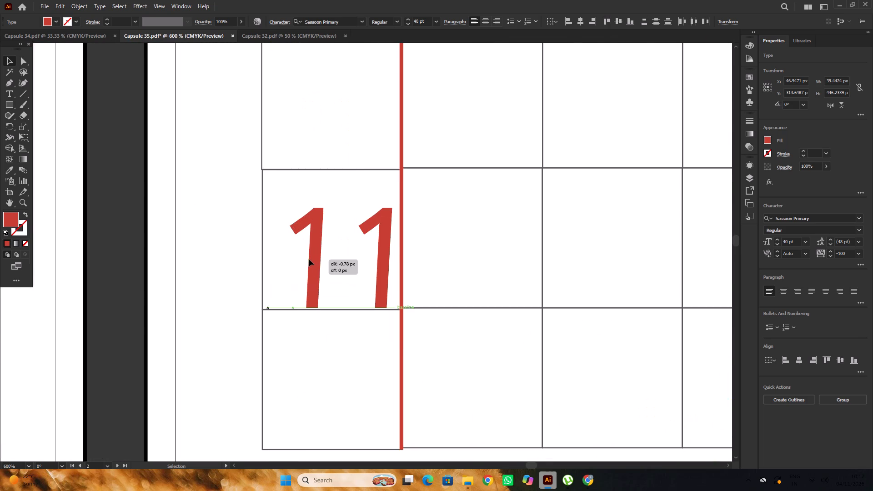
drag(309, 259, 299, 259)
alt+scroll(305, 258, down, 2)
alt+scroll(315, 275, up, 2)
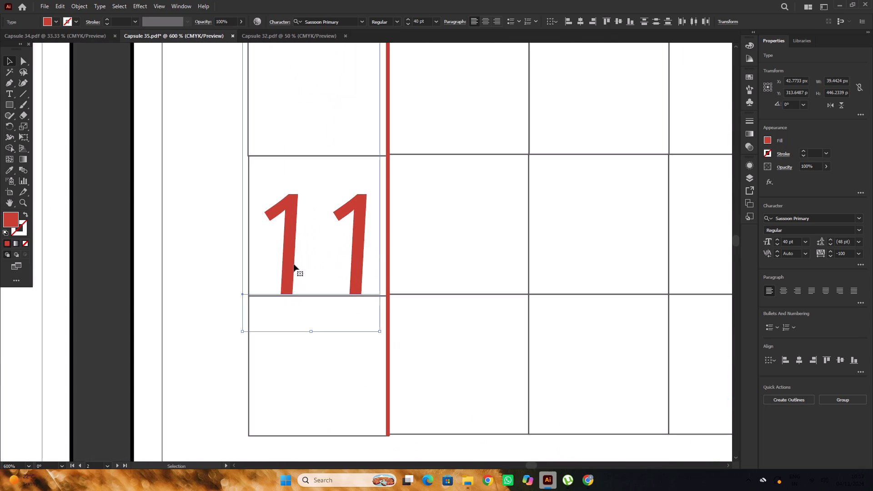
alt+scroll(282, 257, up, 3)
drag(297, 257, 296, 259)
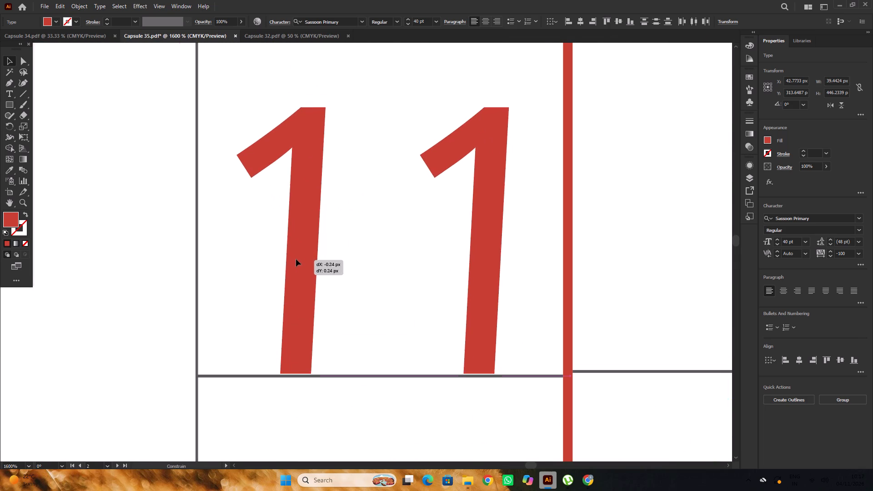
drag(296, 259, 296, 262)
alt+scroll(305, 261, down, 6)
scroll(305, 261, up, 6)
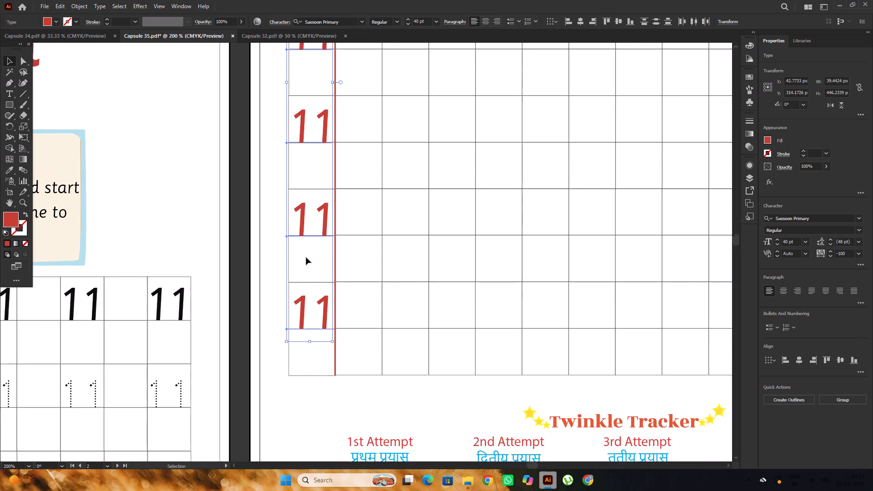
scroll(306, 257, up, 7)
click(270, 281)
Set the eight red 11s in the first column of the Practice Time grid to the Sassoon Primary font.
scroll(283, 259, up, 20)
scroll(283, 259, up, 2)
alt+scroll(283, 259, down, 4)
scroll(283, 259, down, 3)
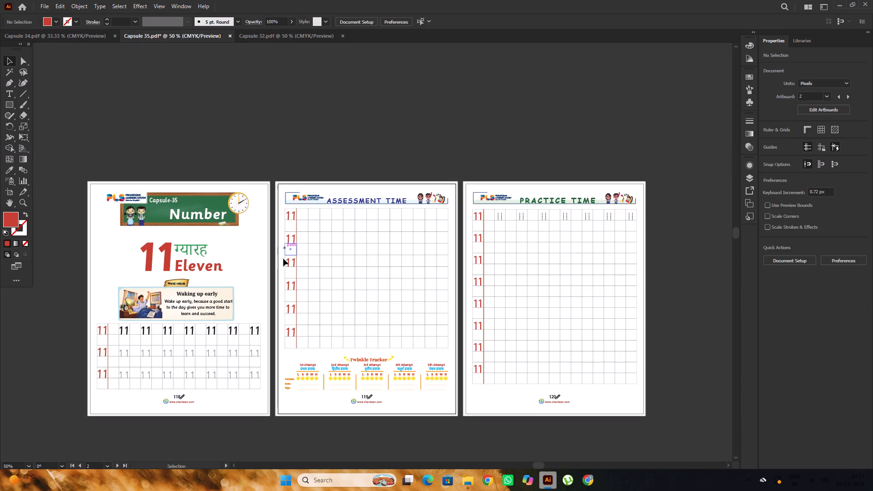
scroll(283, 259, down, 4)
key(space)
key(space)
key(space)
key(space)
key(space)
key(space)
key(space)
key(space)
key(space)
key(space)
key(space)
key(space)
key(space)
key(space)
key(space)
key(space)
key(space)
key(space)
key(space)
key(space)
drag(592, 329, 496, 321)
key(space)
drag(565, 230, 505, 238)
alt+scroll(431, 187, up, 2)
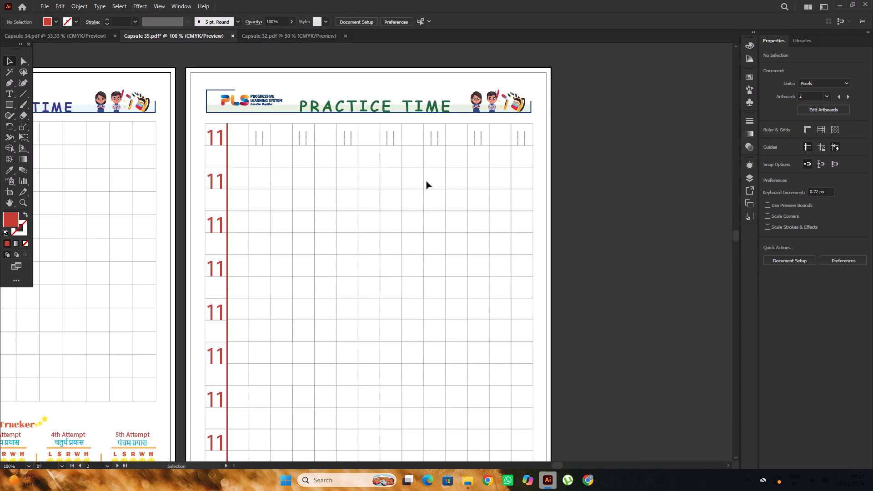
alt+scroll(461, 175, down, 3)
click(437, 141)
alt+scroll(379, 177, up, 2)
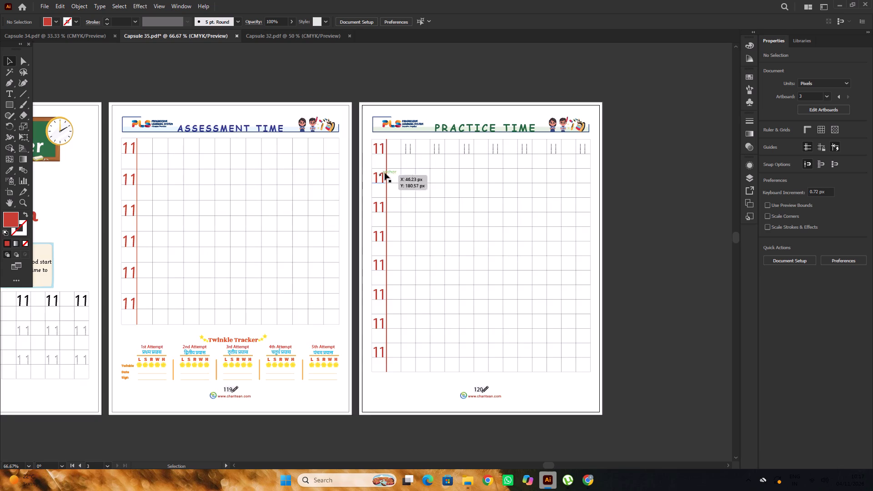
click(383, 150)
shift+click(383, 177)
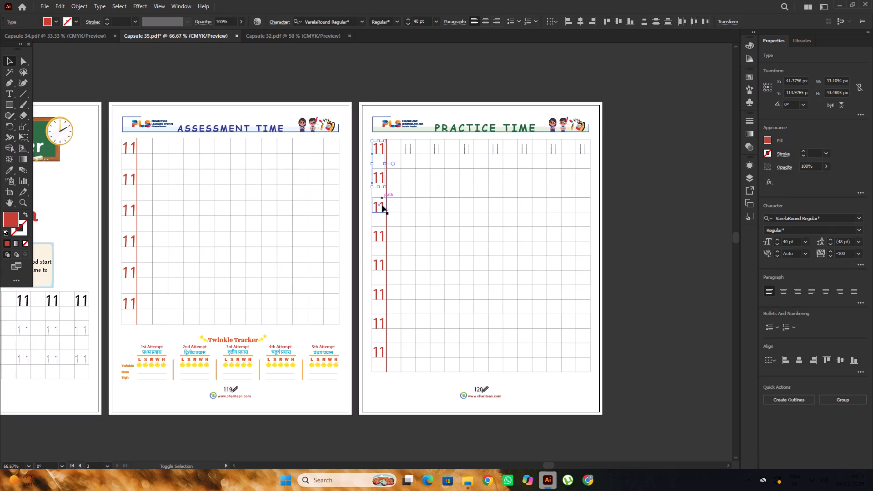
shift+click(382, 202)
shift+click(381, 236)
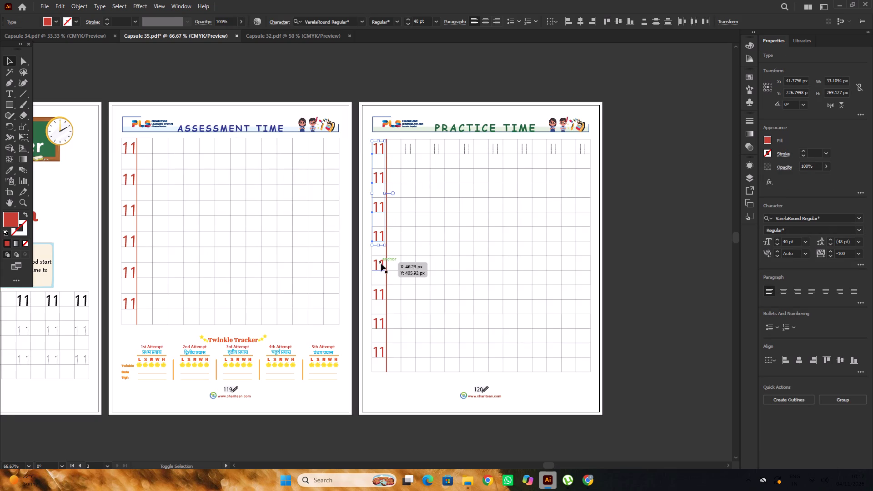
shift+click(381, 264)
shift+click(382, 295)
shift+click(383, 324)
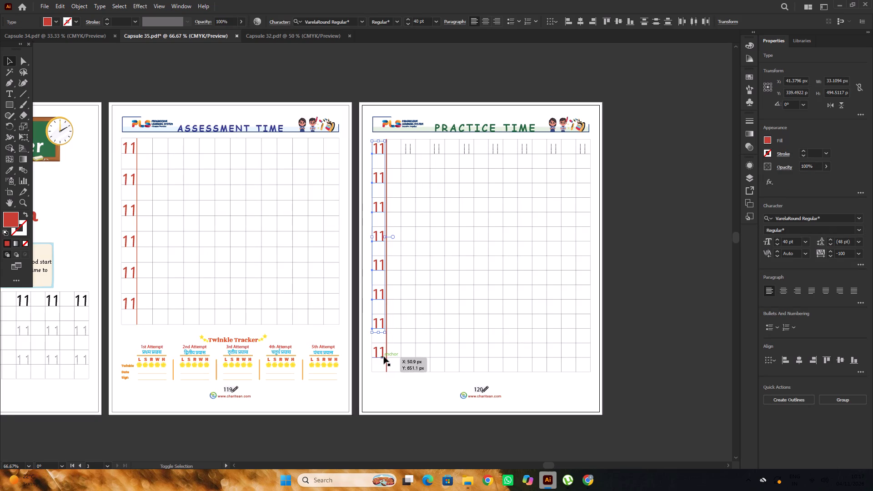
shift+click(384, 355)
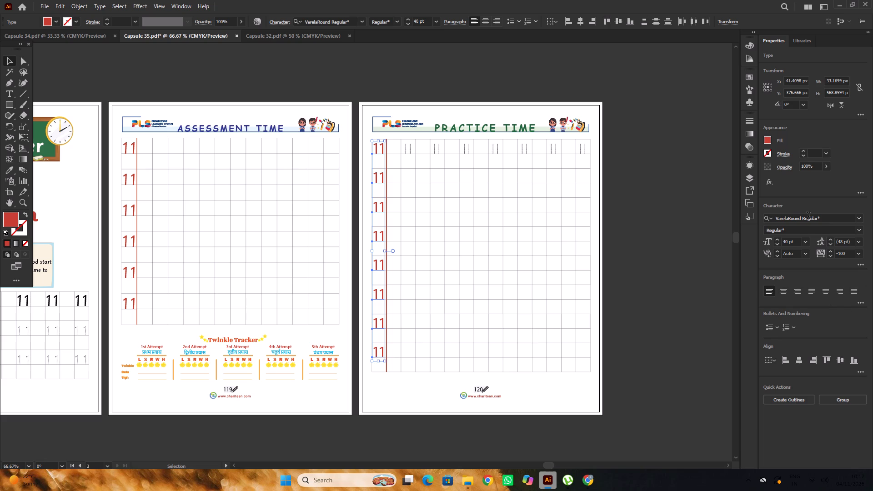
click(826, 220)
text(sas)
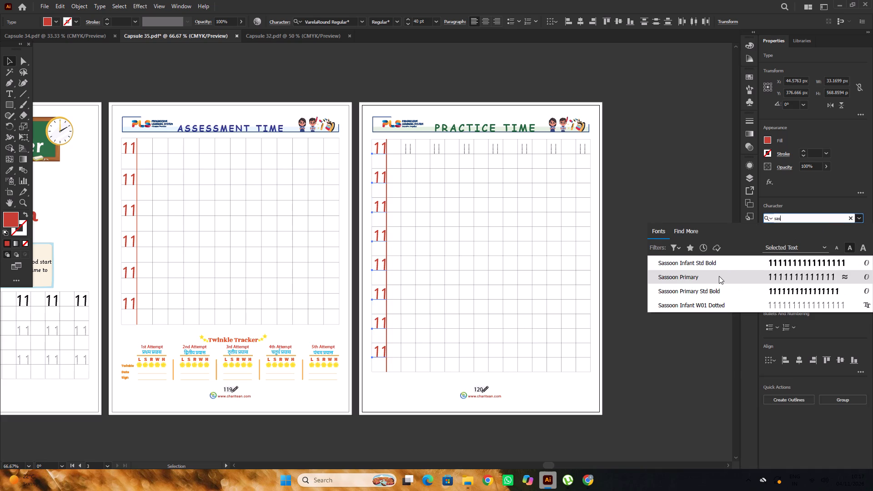
click(719, 276)
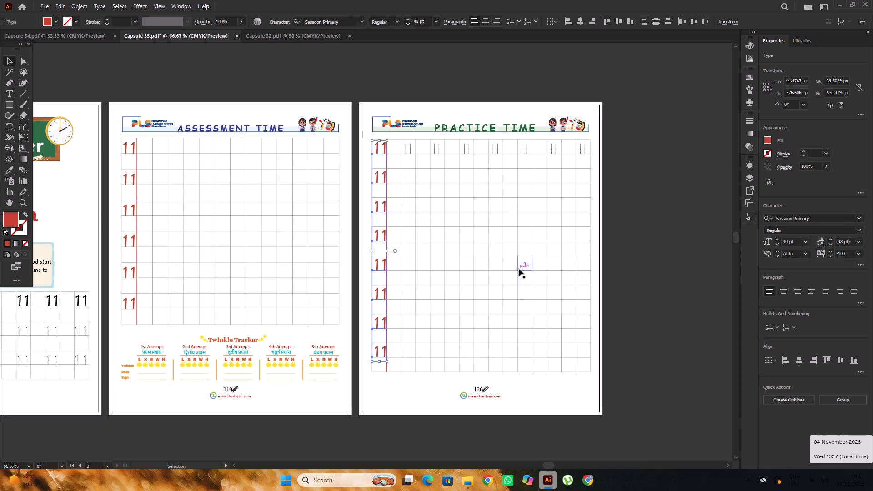
Shift the Practice Time page's column of red 11s slightly left to centre it in the grid cells, and clear the selection.
scroll(421, 238, down, 3)
alt+scroll(388, 249, up, 3)
drag(350, 206, 346, 205)
alt+scroll(346, 206, down, 6)
alt+scroll(345, 270, up, 3)
alt+scroll(347, 267, down, 5)
click(548, 330)
scroll(524, 294, up, 4)
Check the live cricket match in Chrome again and return to the Capsule 35 document in Illustrator.
click(591, 481)
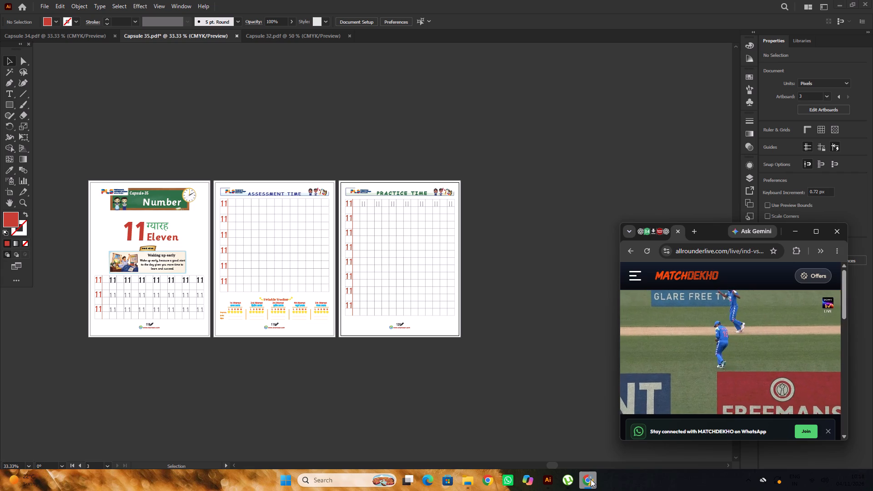
click(591, 479)
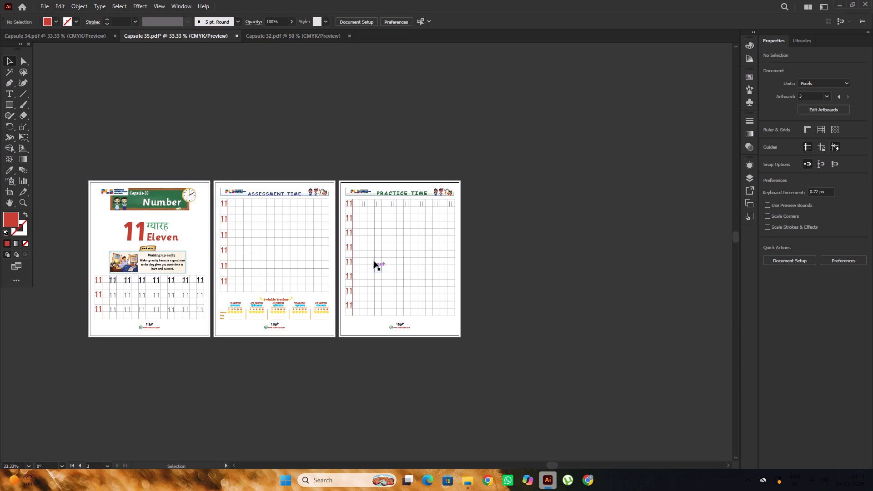
Restyle the seven dotted 11s in Practice Time's top row with the Eyedropper, sampling the first page's Sassoon Infant W01 Dotted 33 pt numerals.
alt+scroll(369, 206, up, 5)
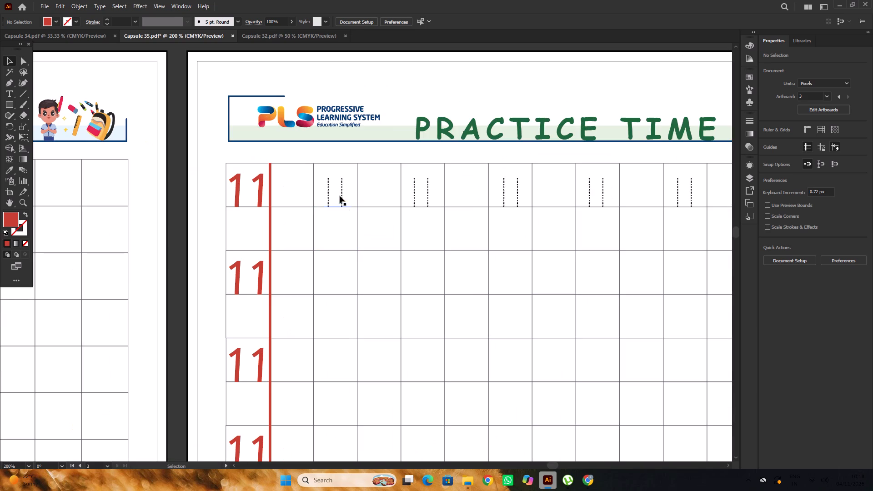
click(340, 196)
alt+scroll(340, 196, down, 3)
shift+click(369, 195)
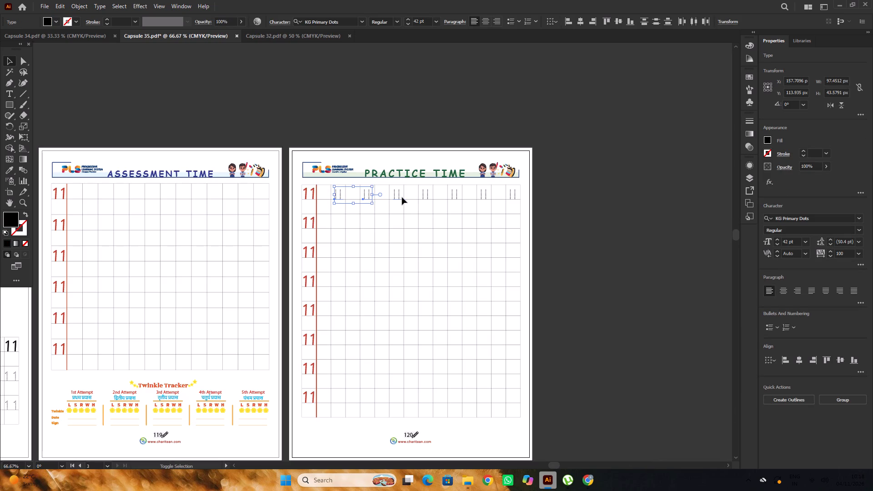
shift+click(402, 197)
shift+click(424, 200)
shift+click(452, 200)
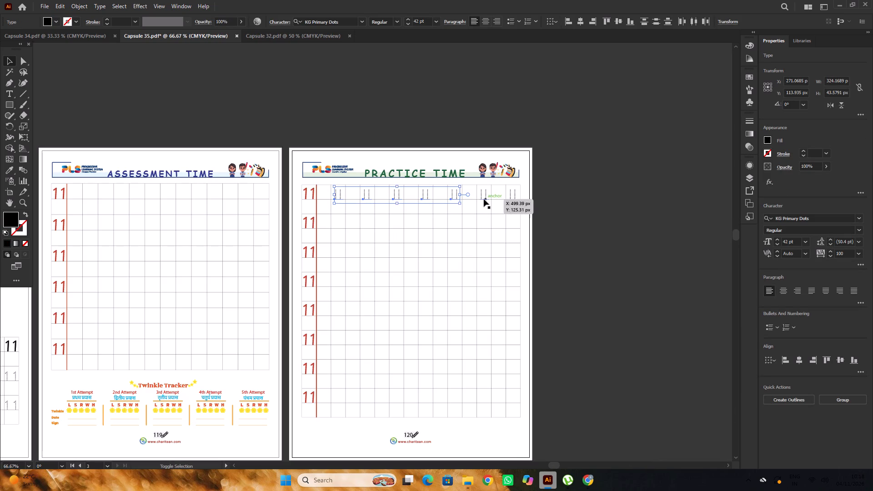
shift+click(484, 199)
shift+click(513, 197)
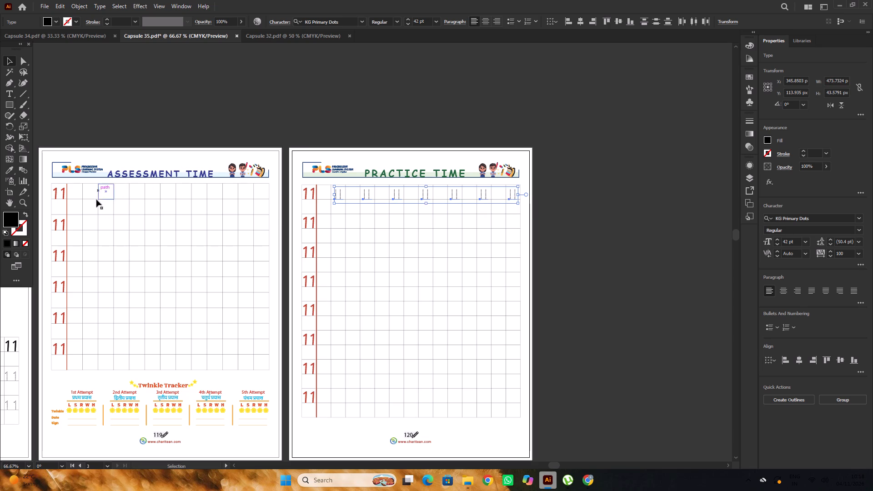
alt+scroll(394, 204, down, 4)
click(3, 169)
alt+scroll(296, 267, up, 2)
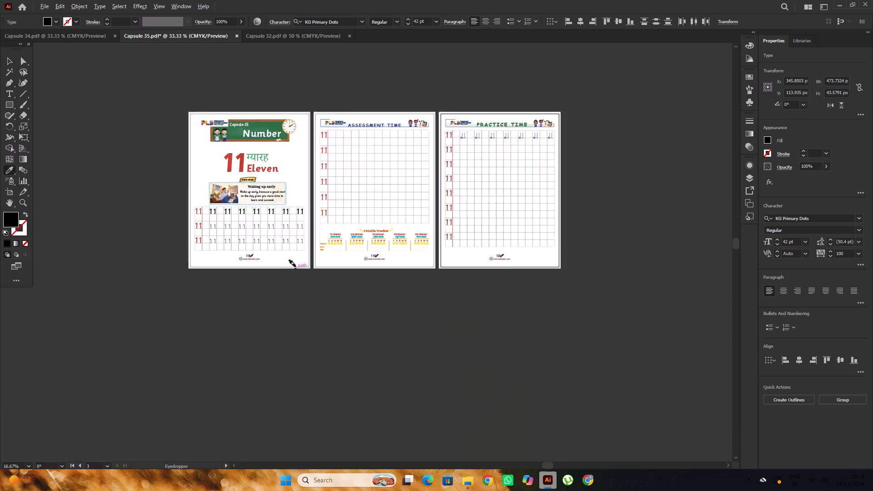
alt+scroll(296, 266, up, 15)
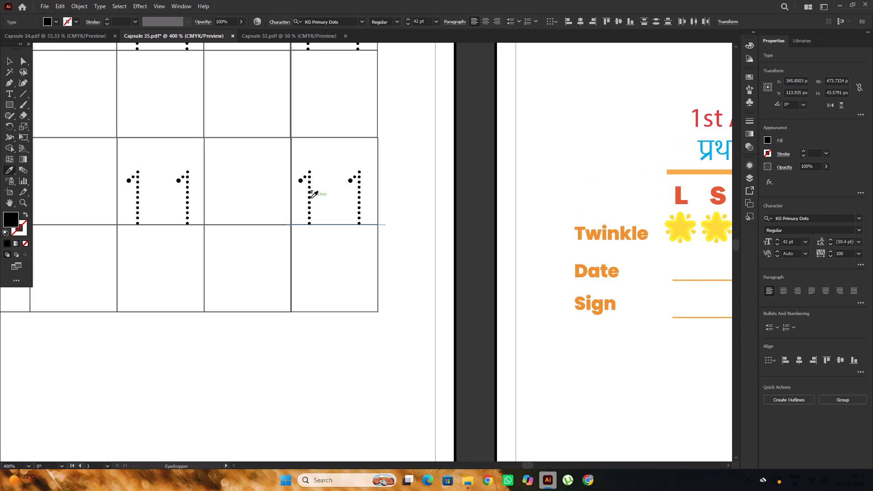
click(311, 198)
alt+scroll(311, 198, down, 9)
scroll(317, 207, up, 4)
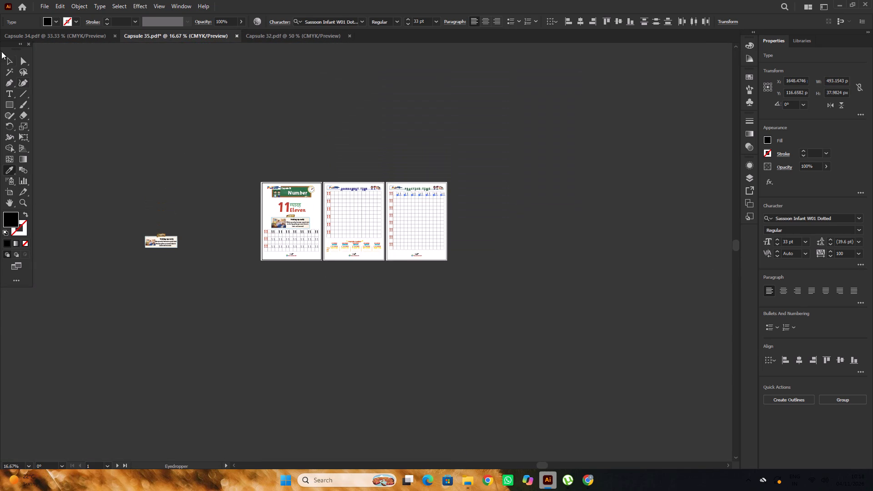
click(7, 60)
Shift the row of dotted 11s on the Practice Time page left so the last one sits inside the final grid cell.
scroll(441, 206, up, 6)
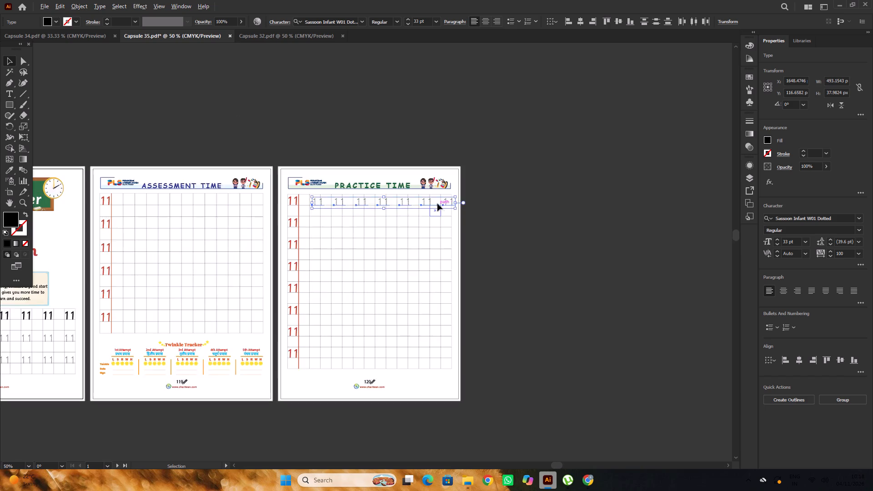
scroll(481, 210, up, 2)
alt+scroll(432, 216, up, 2)
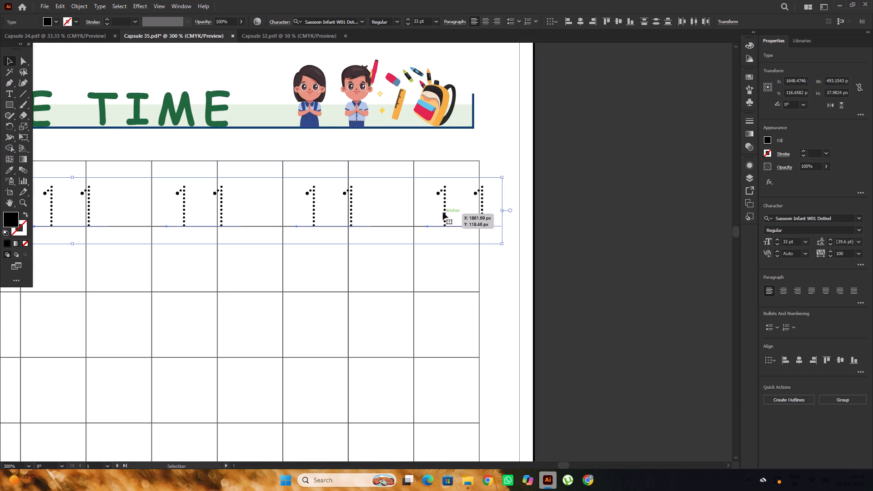
drag(445, 210, 429, 209)
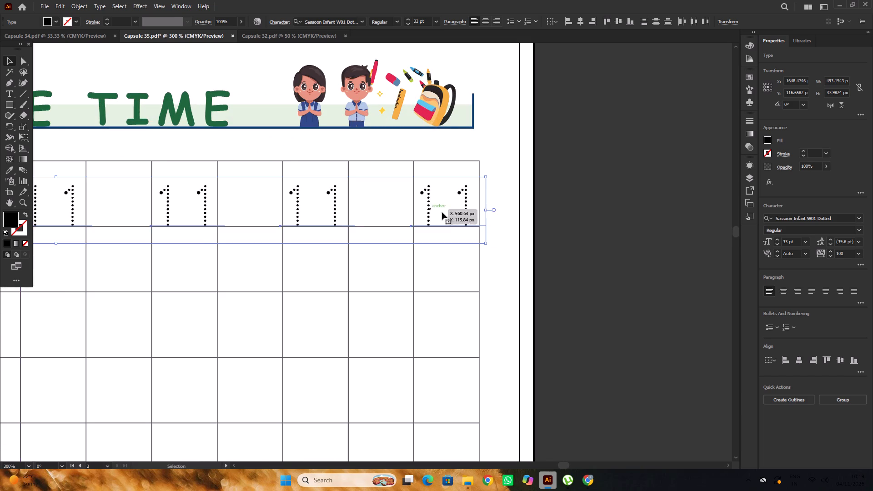
Delete the Comic Sans ASSESSMENT TIME and PRACTICE TIME headings from the second and third Capsule 35 pages.
alt+scroll(493, 234, down, 5)
alt+scroll(391, 251, up, 12)
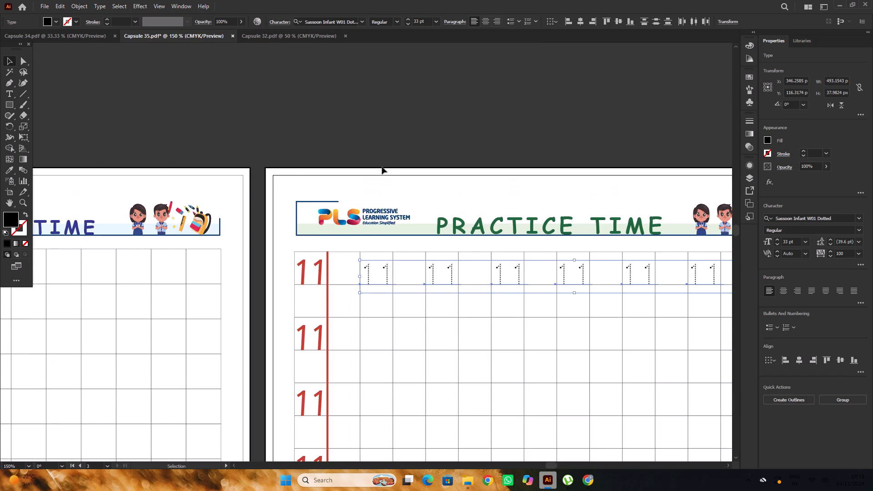
click(386, 136)
alt+scroll(386, 137, down, 4)
key(space)
drag(284, 134, 372, 188)
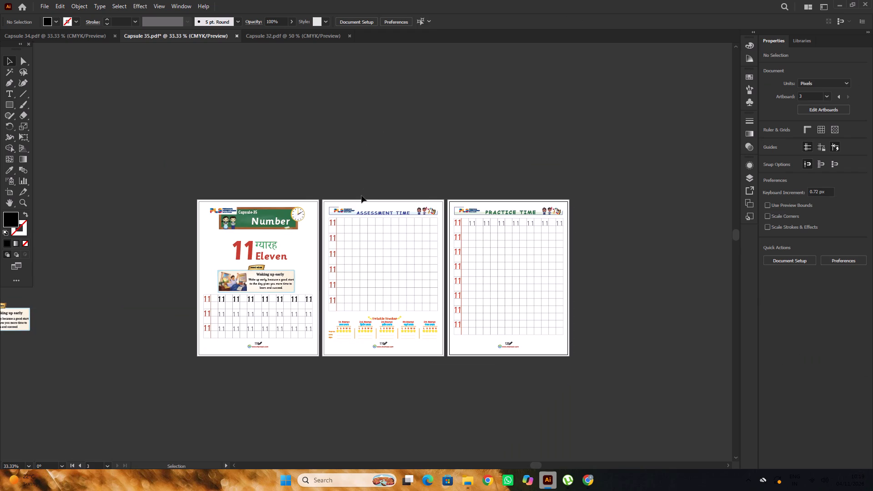
click(378, 213)
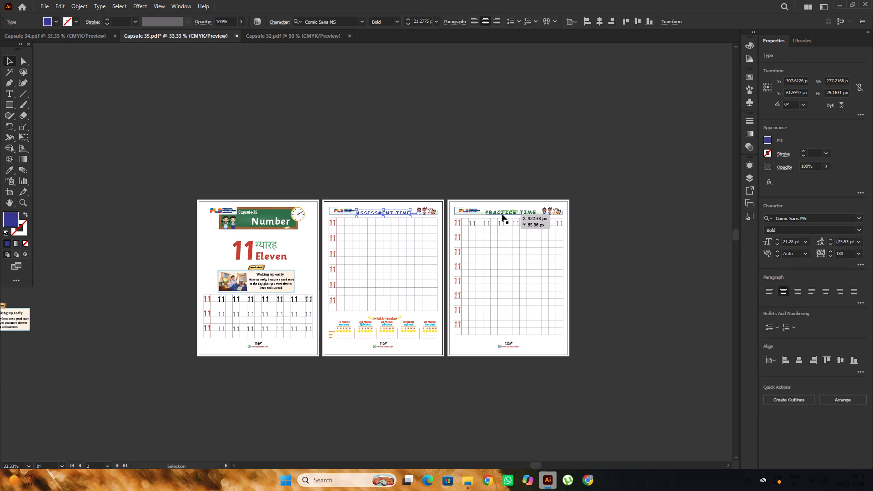
key(Delete)
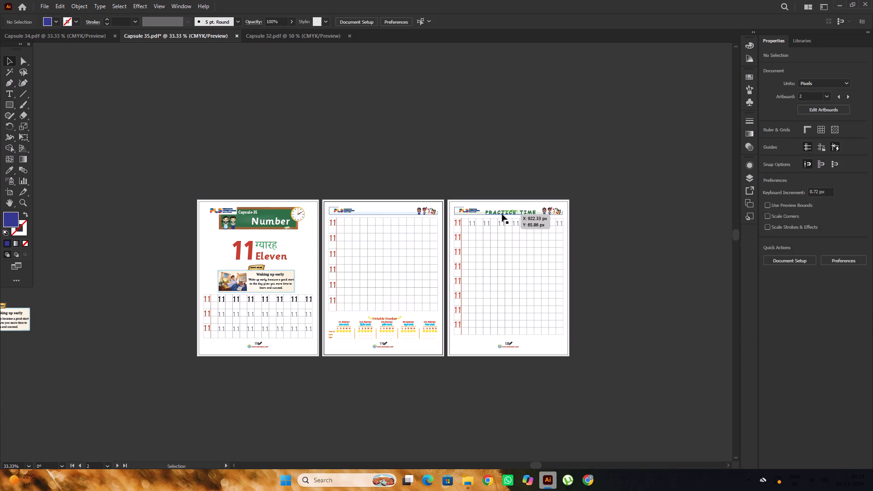
click(502, 214)
key(Delete)
Copy the Sassoon Primary Std Bold ASSESSMENT TIME and PRACTICE TIME headings from the Capsule 32 document.
click(309, 38)
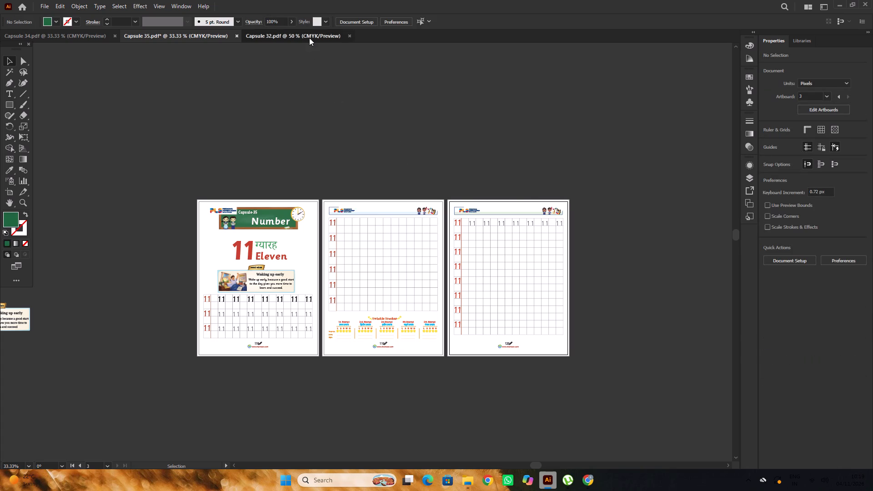
alt+scroll(258, 140, down, 1)
key(space)
drag(477, 83, 351, 105)
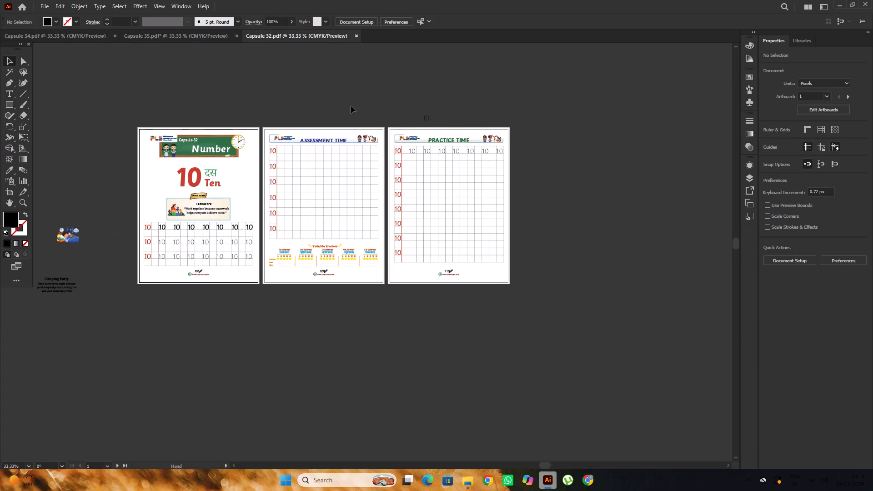
click(339, 140)
shift+click(446, 139)
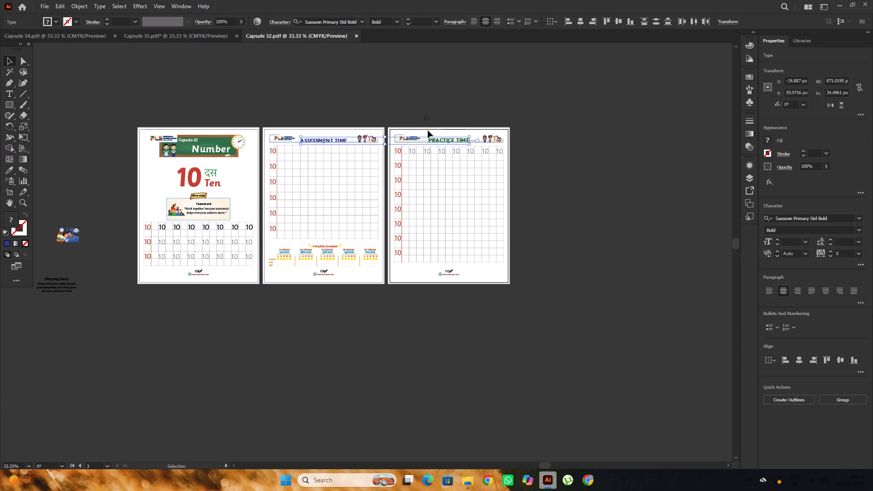
key(ctrl+c)
Paste the two copied headings in place on Capsule 35's Assessment Time and Practice Time pages, and clear the selection.
click(203, 35)
alt+scroll(511, 190, up, 1)
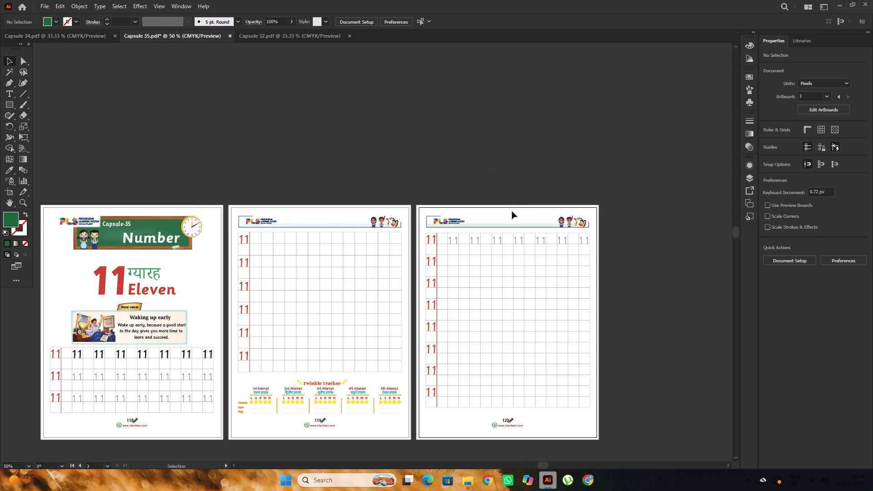
click(512, 212)
key(ctrl+f)
scroll(507, 200, down, 1)
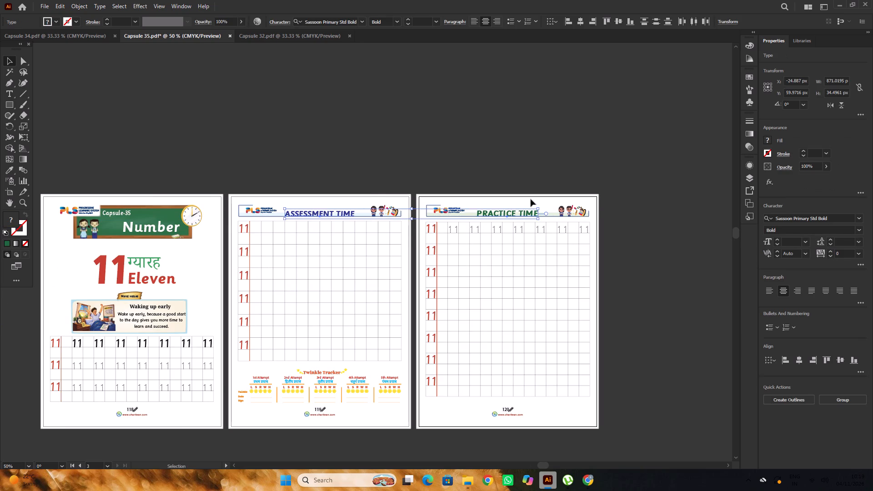
alt+scroll(531, 197, up, 1)
click(498, 149)
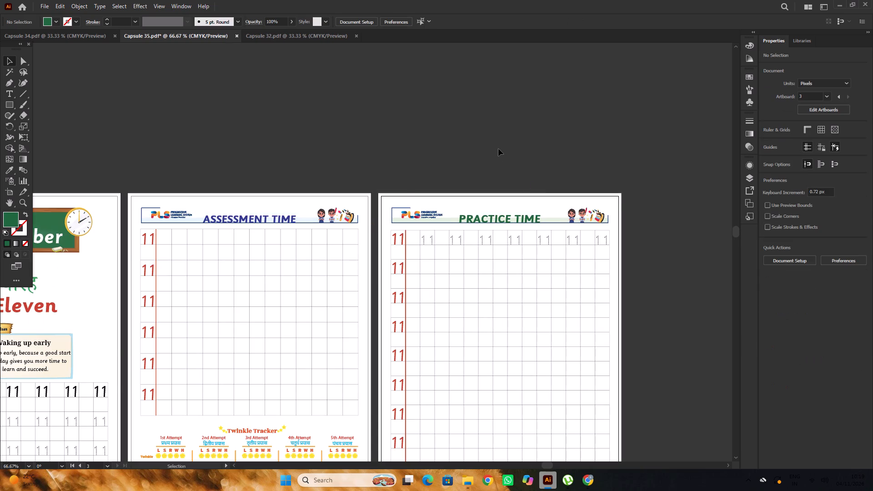
alt+scroll(498, 149, down, 1)
key(space)
drag(510, 155, 495, 130)
scroll(494, 129, down, 1)
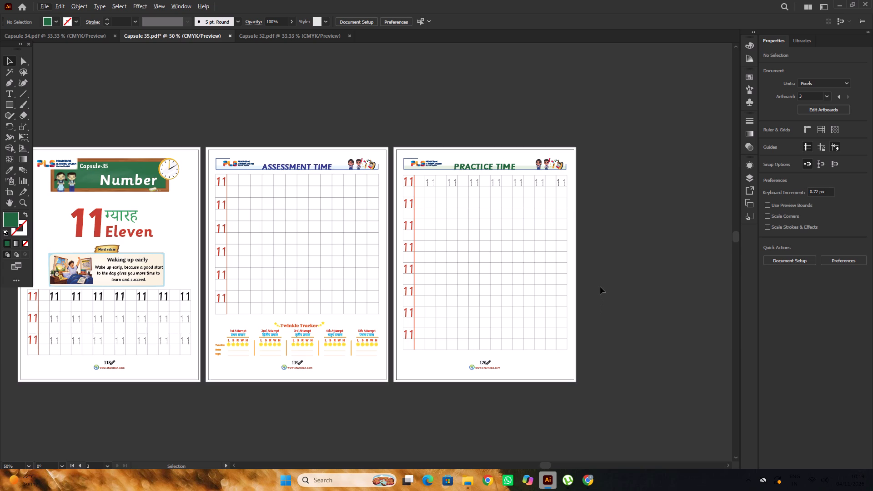
Check the live cricket match in Chrome several times and return to the Capsule 35 document in Illustrator.
click(585, 483)
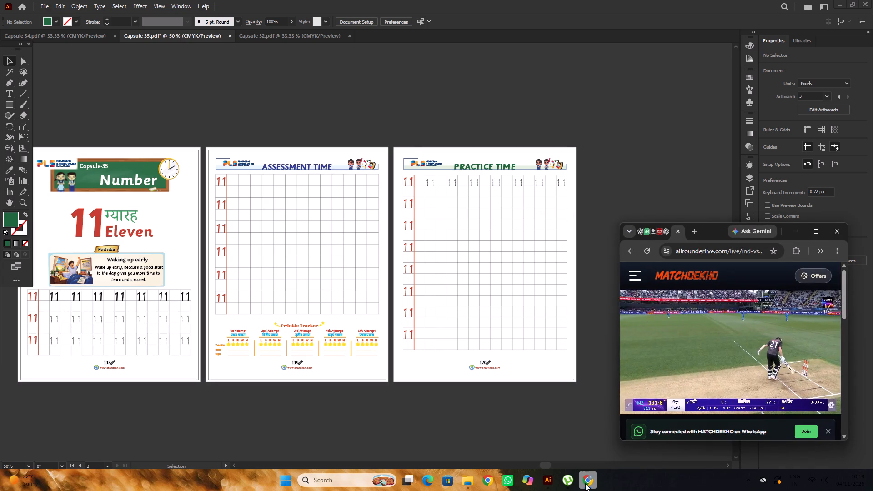
click(585, 483)
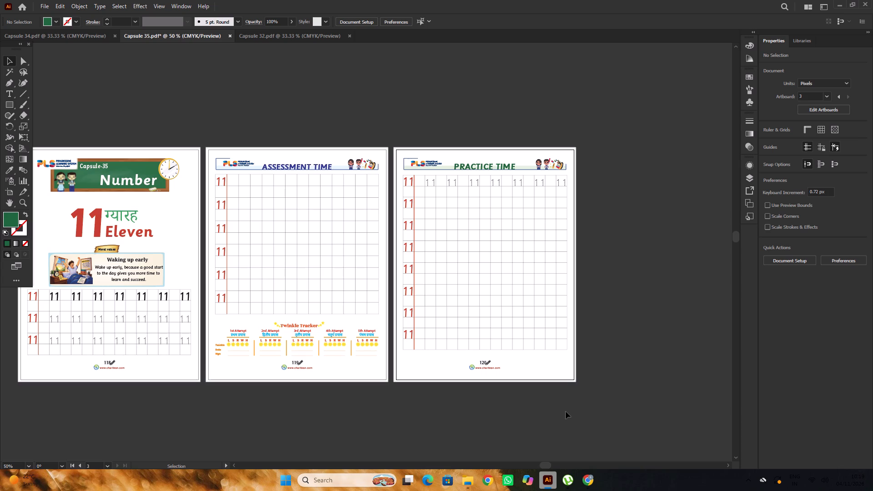
click(584, 482)
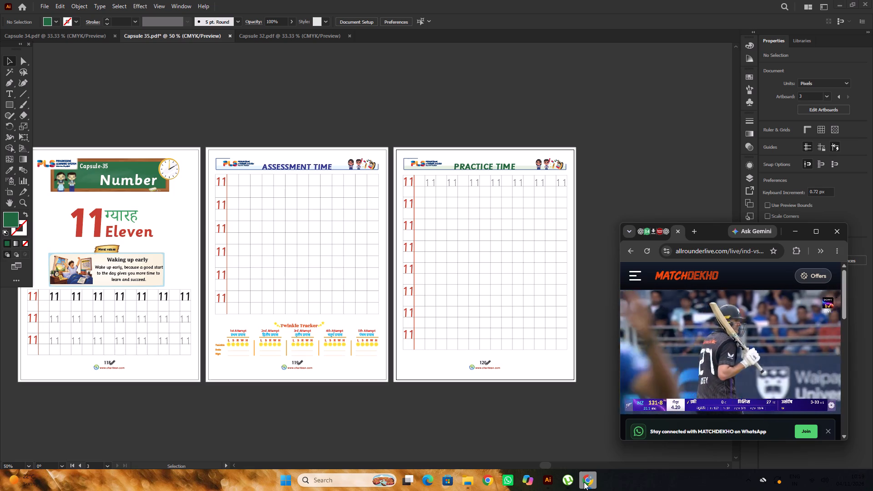
click(584, 482)
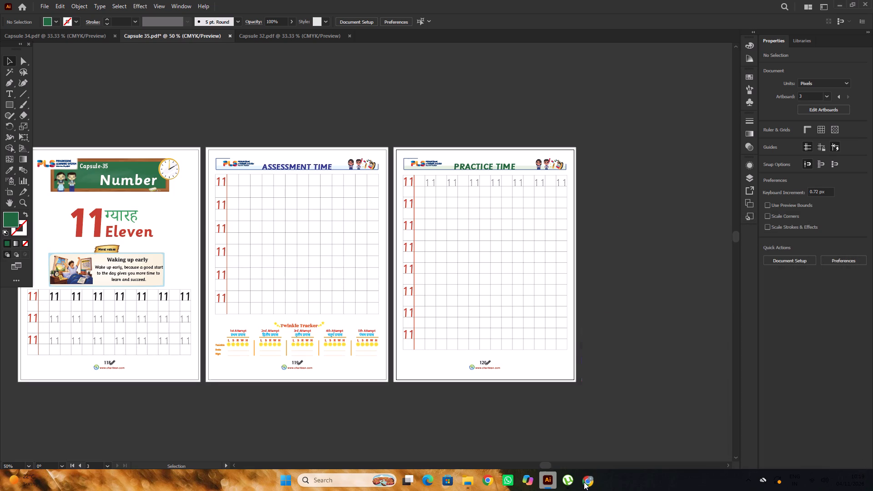
click(584, 482)
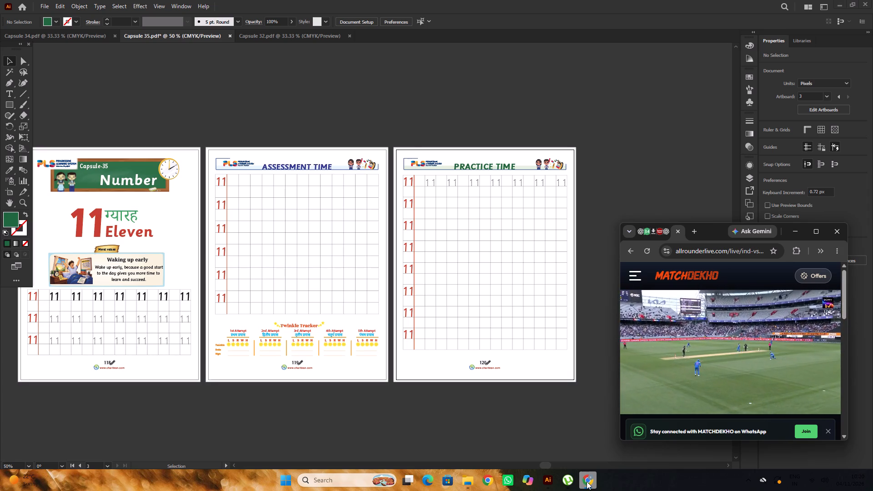
click(587, 481)
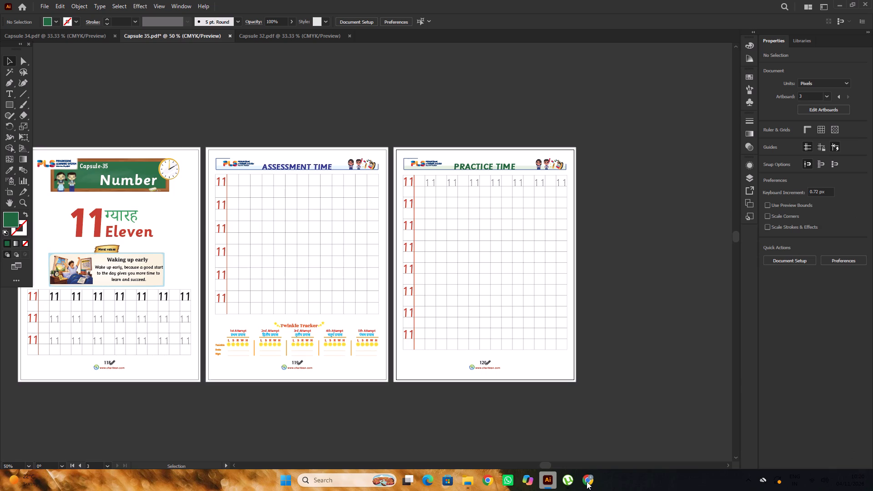
Examine the three Capsule 35 pages, including the dotted 11s in the Practice Time page's top row.
alt+scroll(524, 186, down, 1)
alt+scroll(524, 186, up, 1)
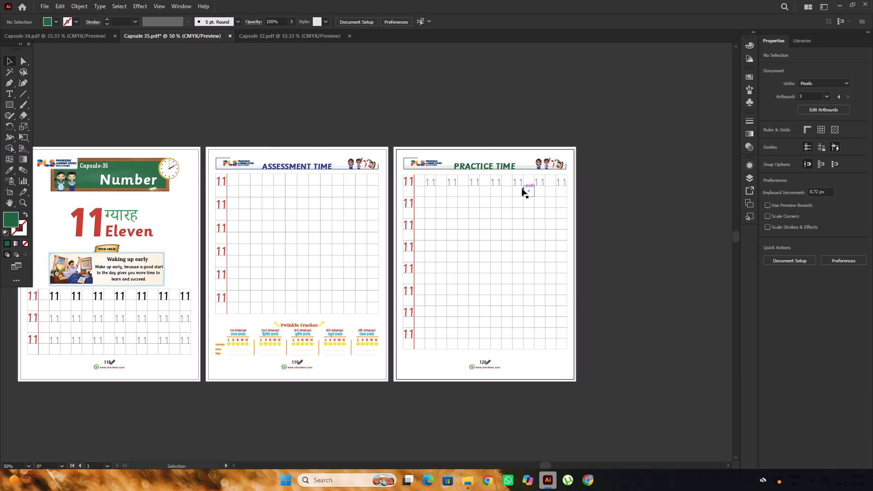
alt+scroll(522, 189, up, 2)
click(508, 173)
alt+scroll(508, 173, down, 1)
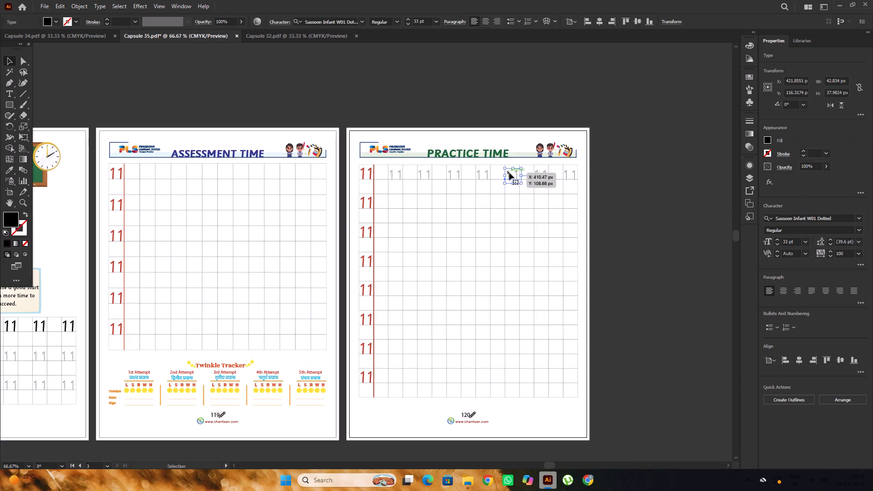
click(607, 207)
scroll(606, 206, down, 3)
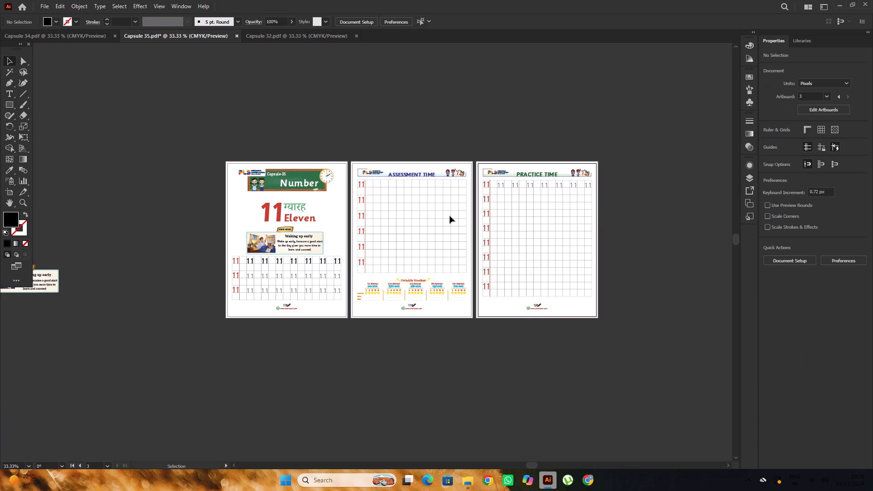
key(space)
key(space)
key(space)
key(space)
drag(411, 233, 475, 188)
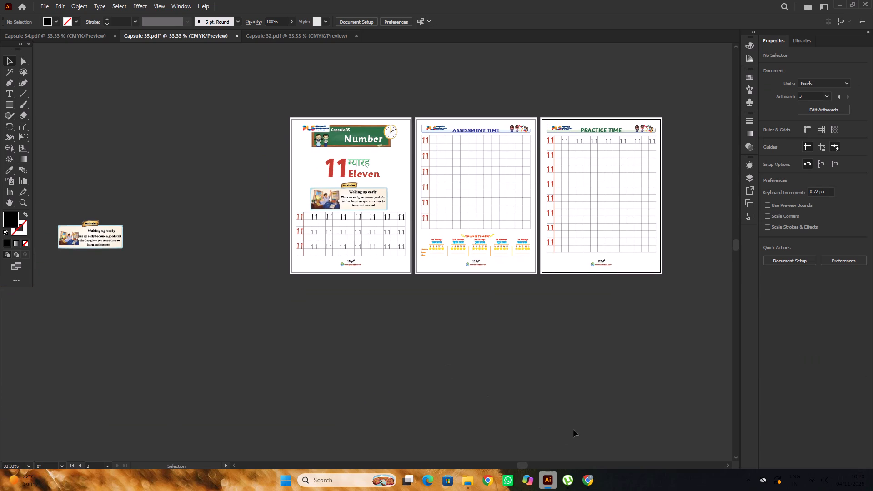
Check the live cricket match in Chrome and return to Illustrator.
click(589, 484)
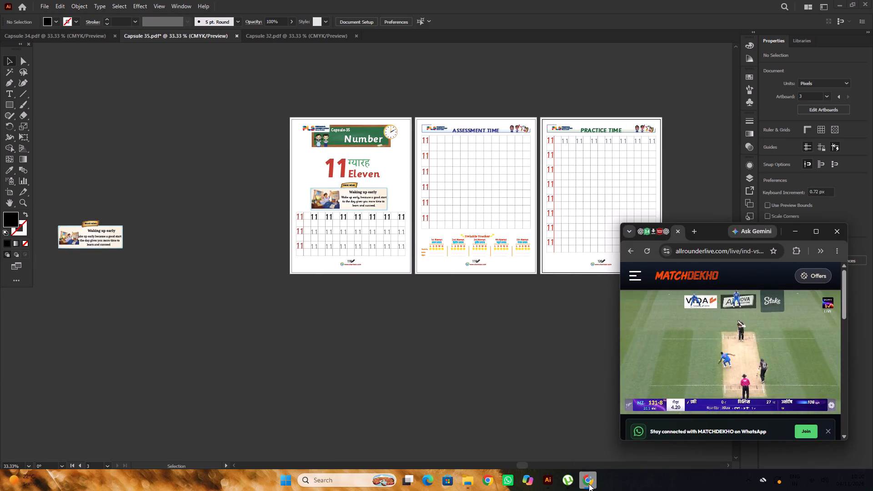
click(589, 484)
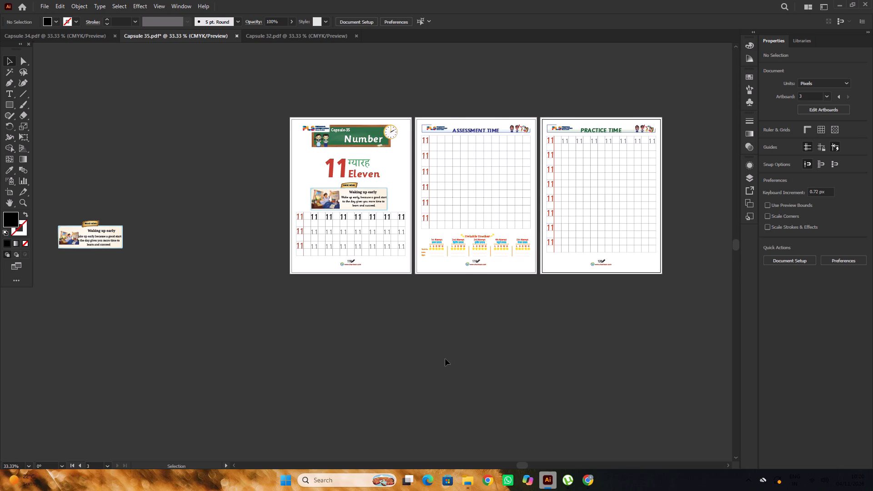
Change the font of the first page's footer page number 118 to Sassoon Primary.
scroll(445, 359, up, 2)
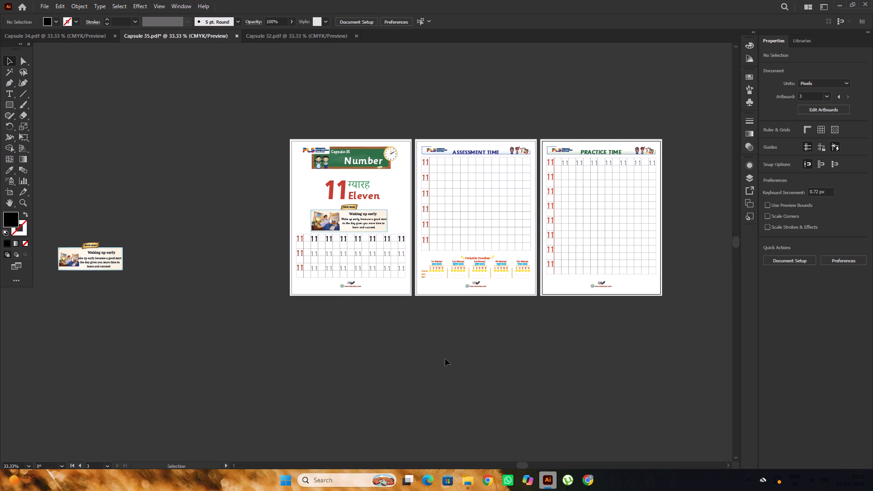
scroll(391, 312, down, 2)
alt+scroll(361, 261, up, 5)
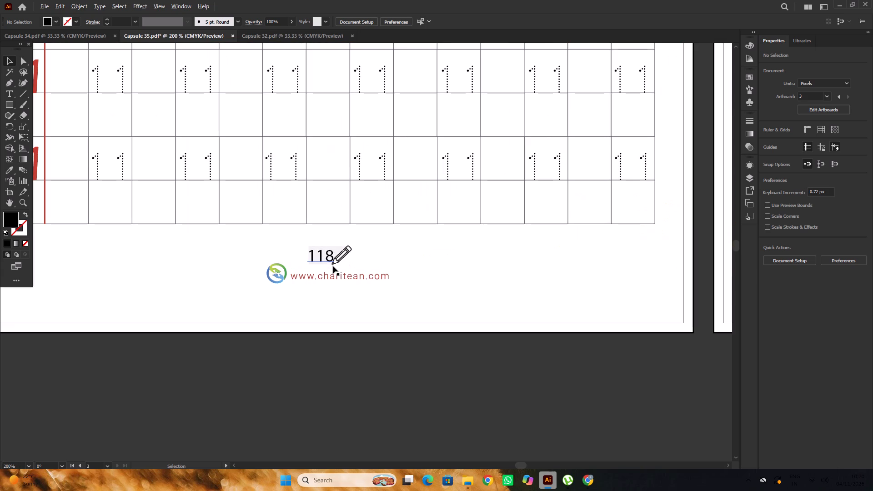
key(t)
drag(331, 256, 300, 261)
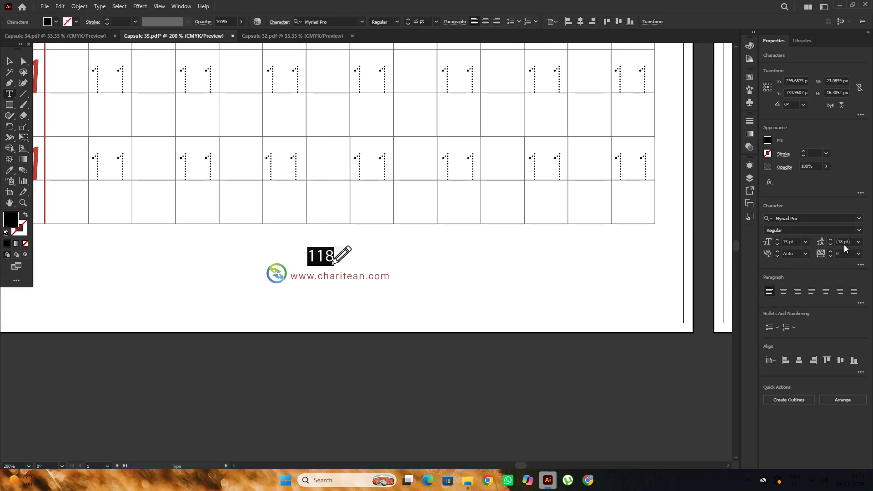
click(823, 220)
text(sa)
key(s)
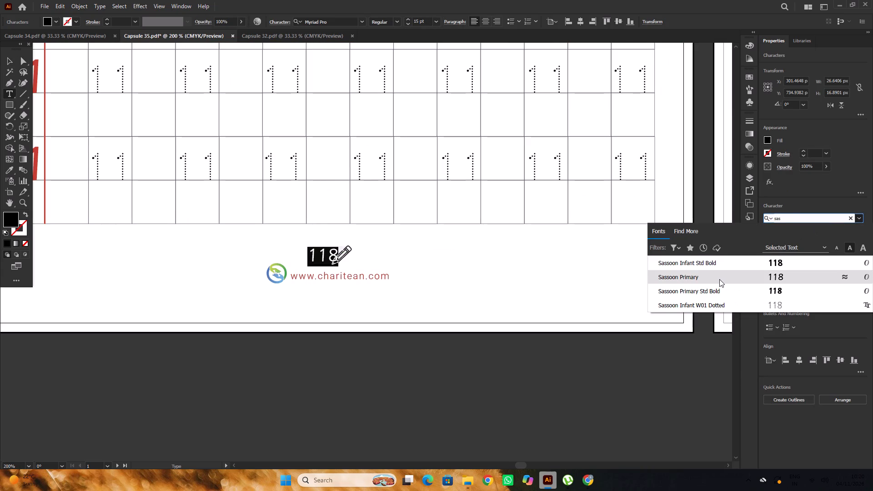
click(719, 281)
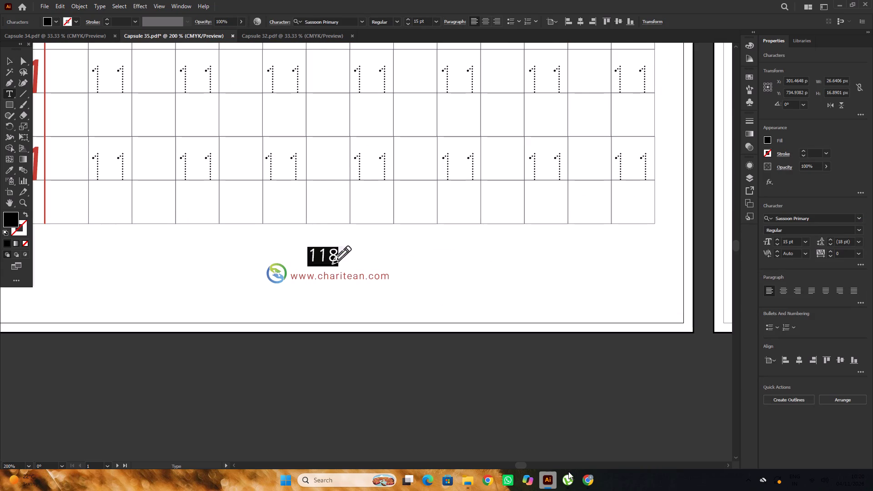
Check the live cricket match in Chrome again and return to Illustrator.
click(585, 484)
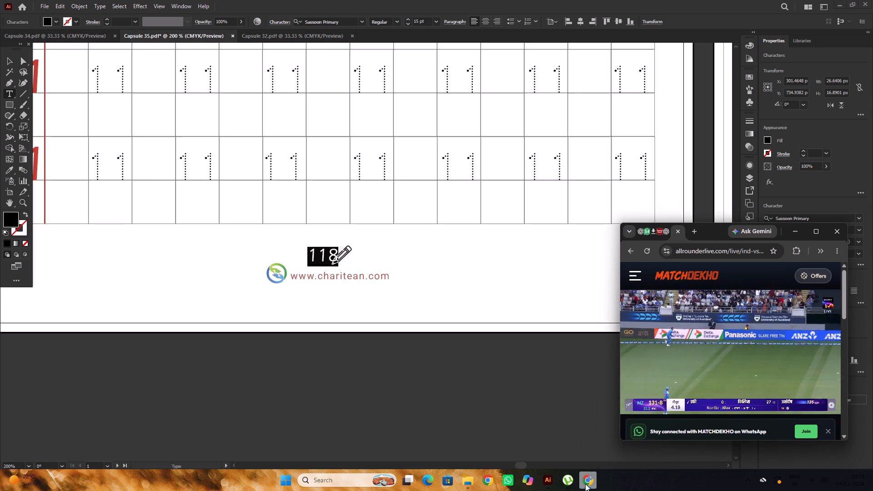
click(585, 484)
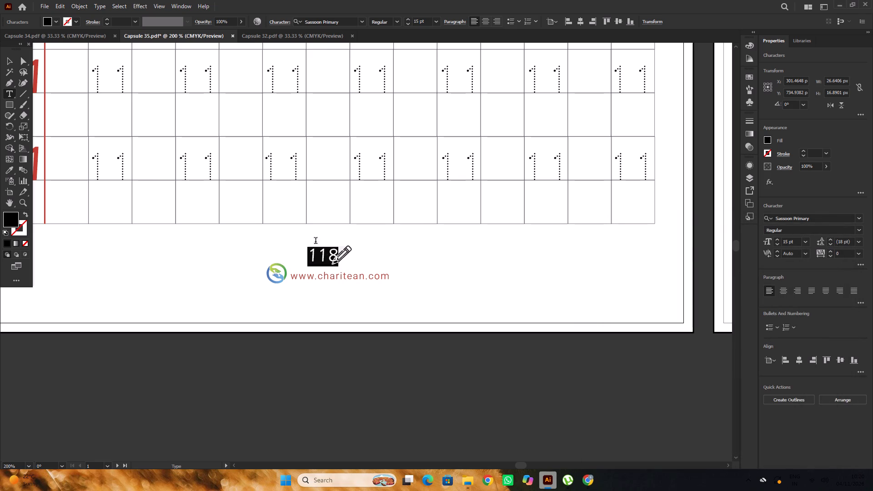
Move the page number 118 slightly left, away from the pencil icon, and clear the selection.
click(8, 62)
alt+scroll(333, 257, up, 5)
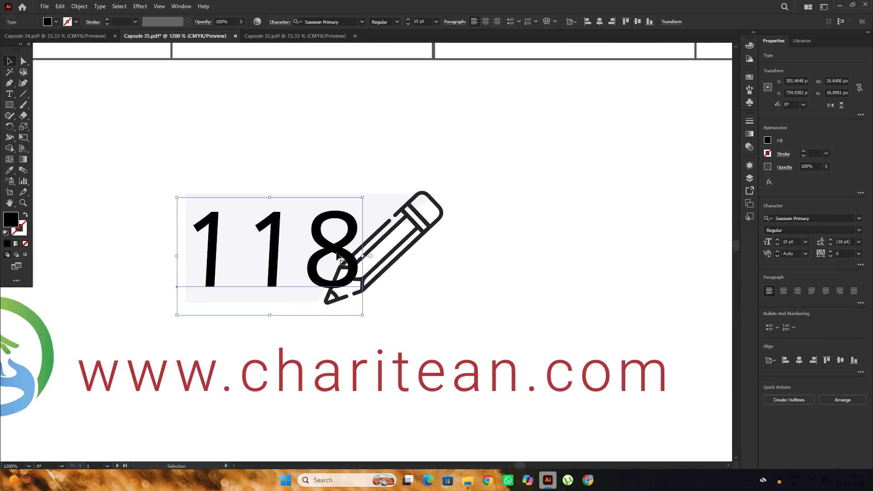
drag(336, 253, 309, 253)
alt+scroll(245, 248, down, 8)
click(466, 334)
Change the font of the Assessment Time page's footer page number 119 to Sassoon Primary.
key(space)
drag(537, 331, 454, 332)
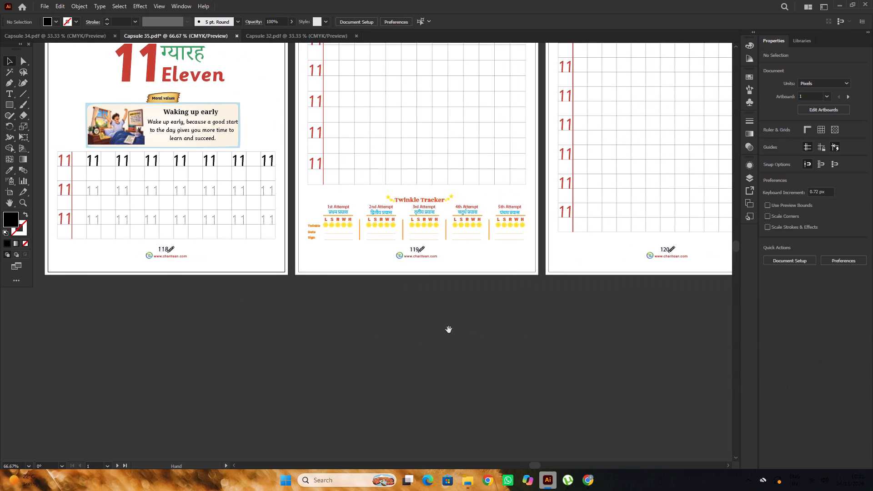
alt+scroll(422, 259, up, 8)
key(t)
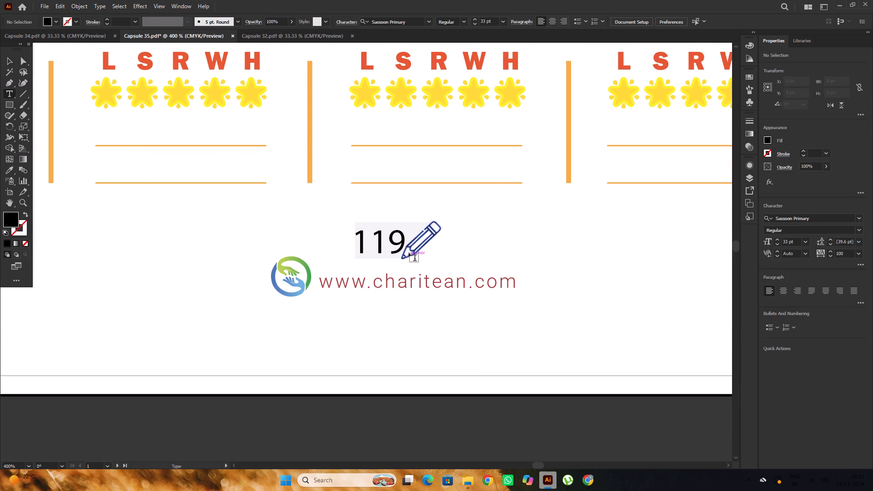
drag(400, 237, 345, 243)
click(803, 221)
key(s)
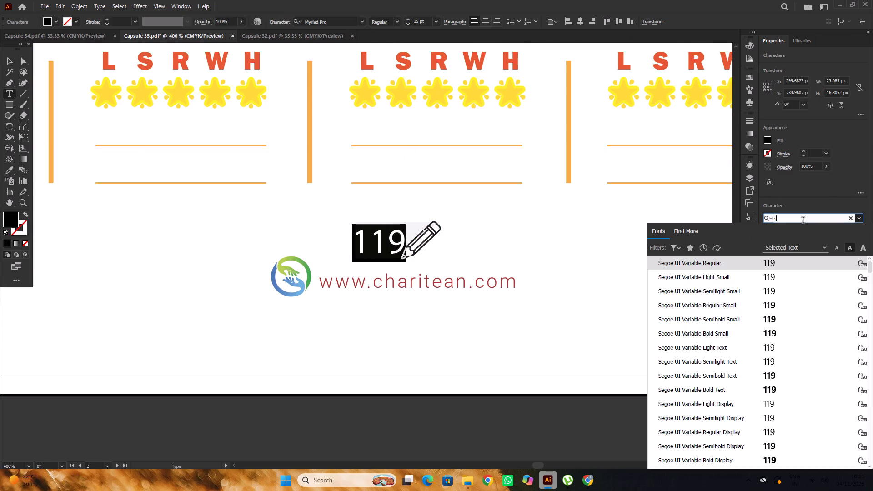
key(a)
key(s)
click(711, 278)
alt+scroll(440, 251, up, 2)
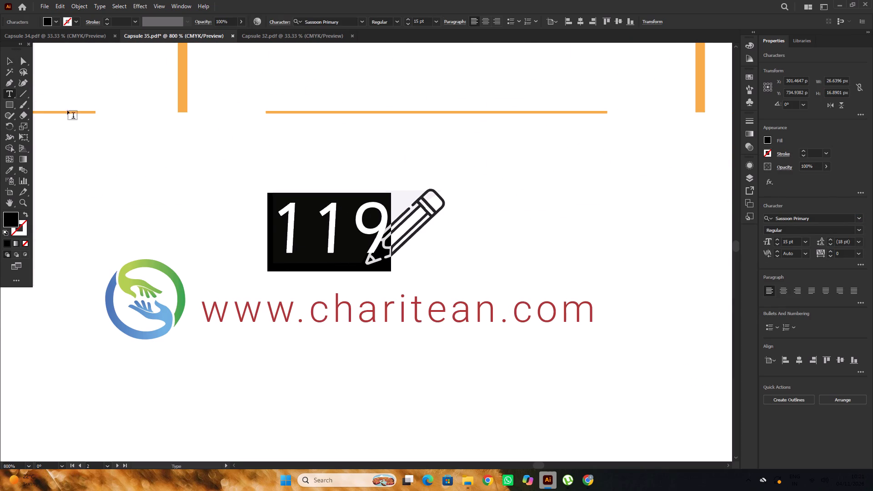
Move the Assessment Time page's footer number 119 about 3 px left, away from the pencil icon, and clear the selection.
click(4, 60)
alt+scroll(316, 223, up, 2)
drag(412, 240, 386, 241)
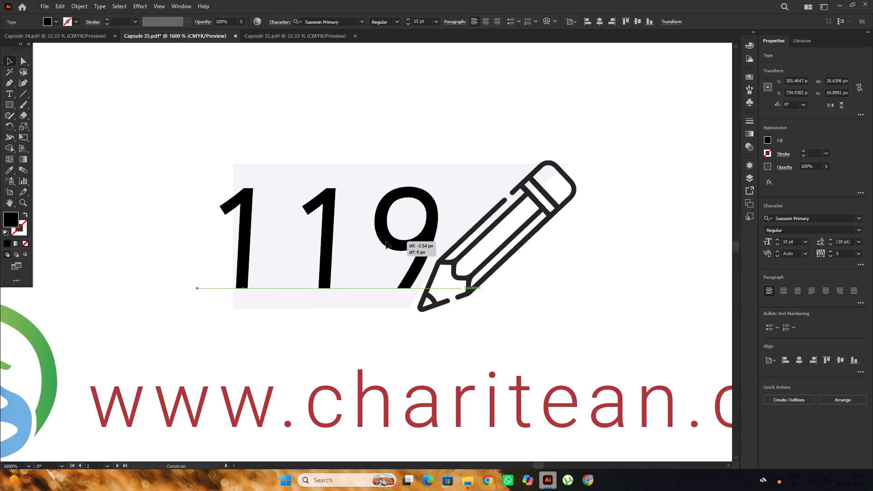
drag(386, 241, 383, 241)
alt+scroll(247, 216, down, 7)
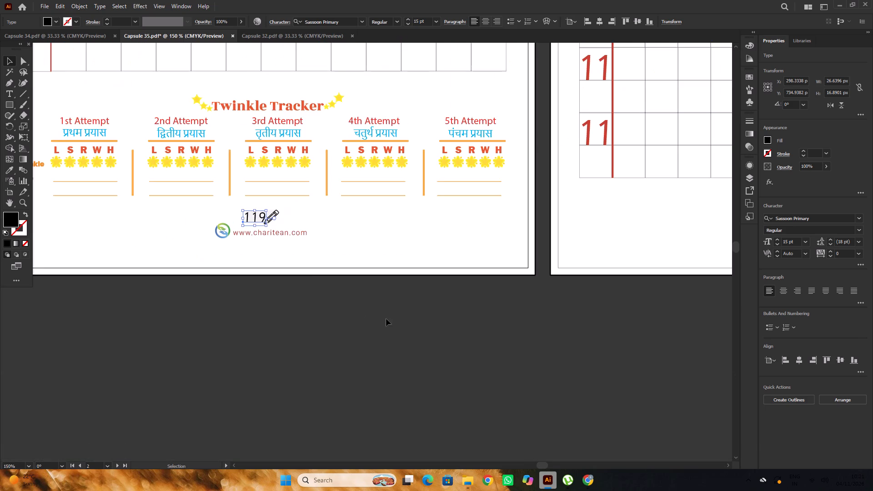
scroll(385, 316, down, 4)
click(472, 359)
key(space)
key(space)
key(space)
key(space)
key(space)
key(space)
key(space)
key(space)
drag(517, 358, 419, 350)
click(479, 343)
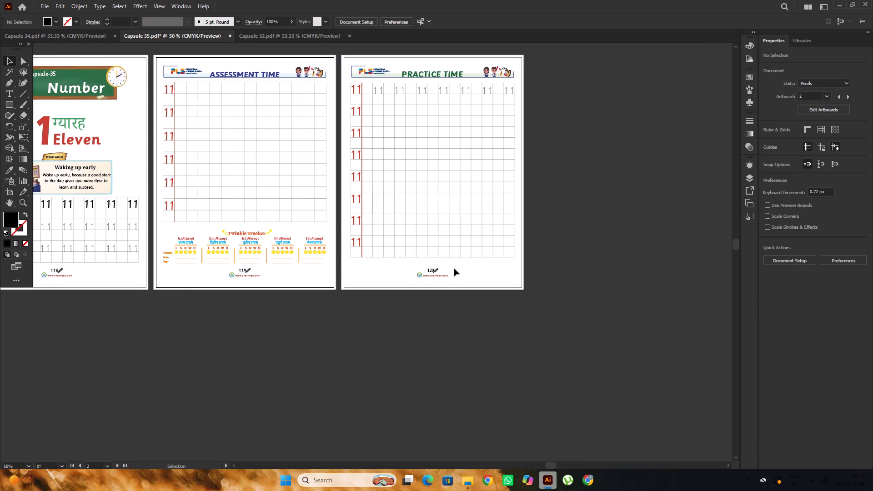
Check the live cricket match in Chrome and return to Illustrator.
click(583, 477)
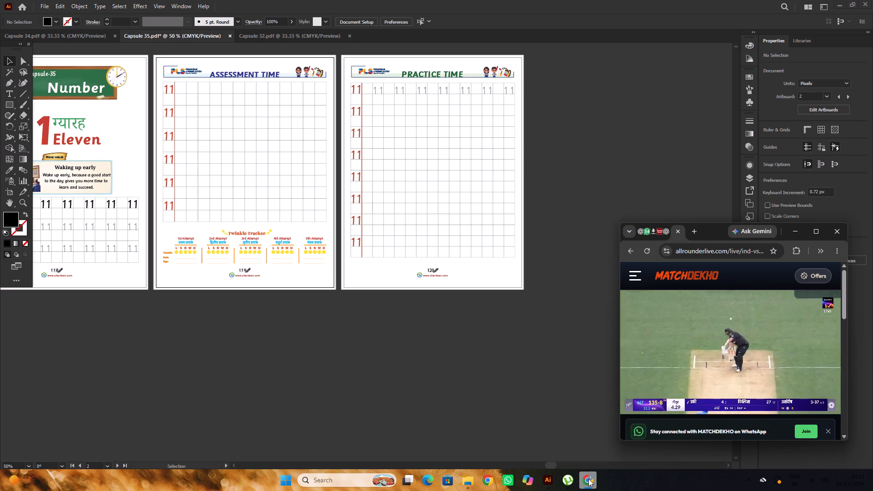
click(588, 479)
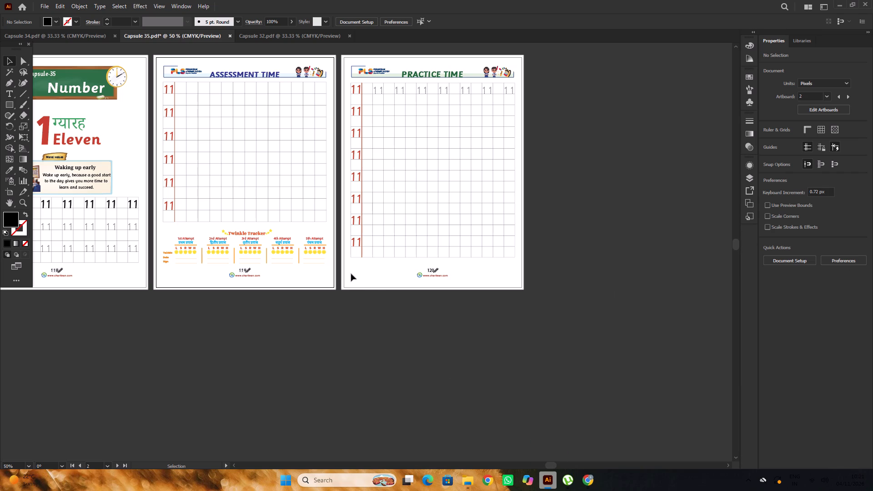
Move the Practice Time page's footer number 120 slightly left within its group, away from the pencil icon, and leave isolation mode.
alt+scroll(440, 272, up, 3)
click(418, 267)
alt+scroll(418, 267, up, 2)
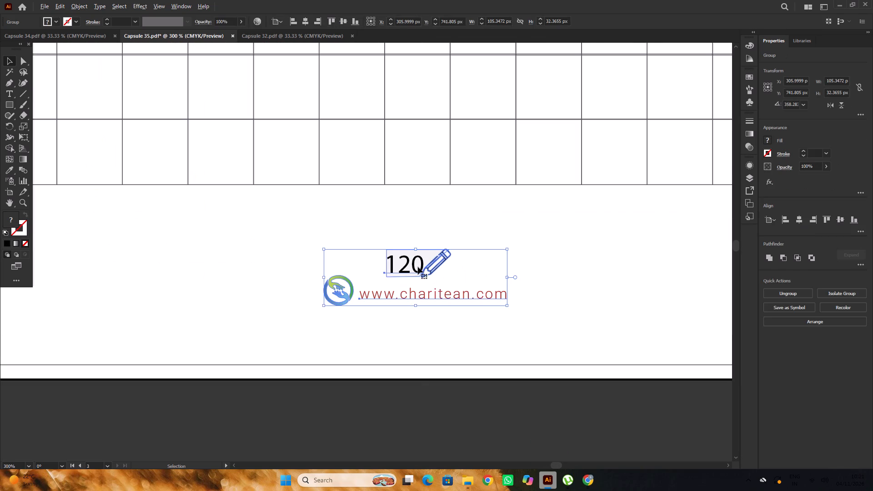
triple_click(418, 267)
triple_click(415, 270)
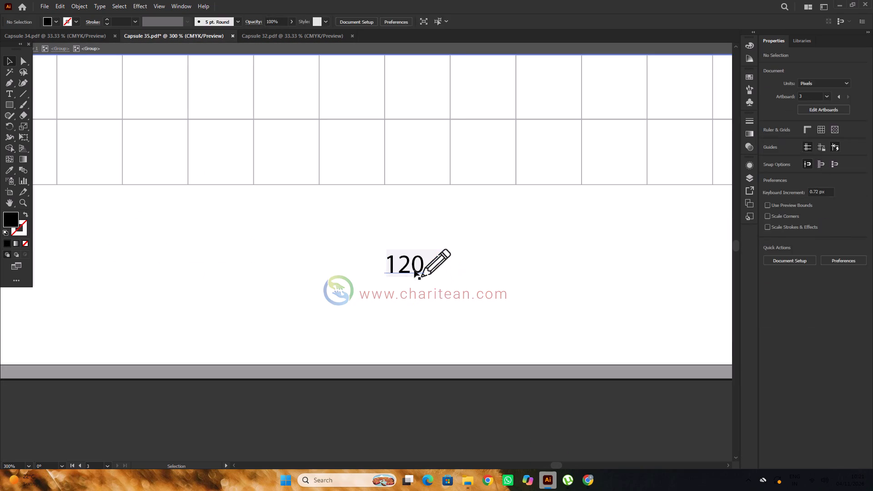
alt+scroll(414, 270, up, 3)
drag(414, 271, 403, 271)
alt+scroll(403, 271, down, 6)
triple_click(464, 348)
click(464, 346)
alt+scroll(458, 329, down, 3)
key(space)
drag(407, 336, 417, 304)
alt+scroll(392, 298, up, 3)
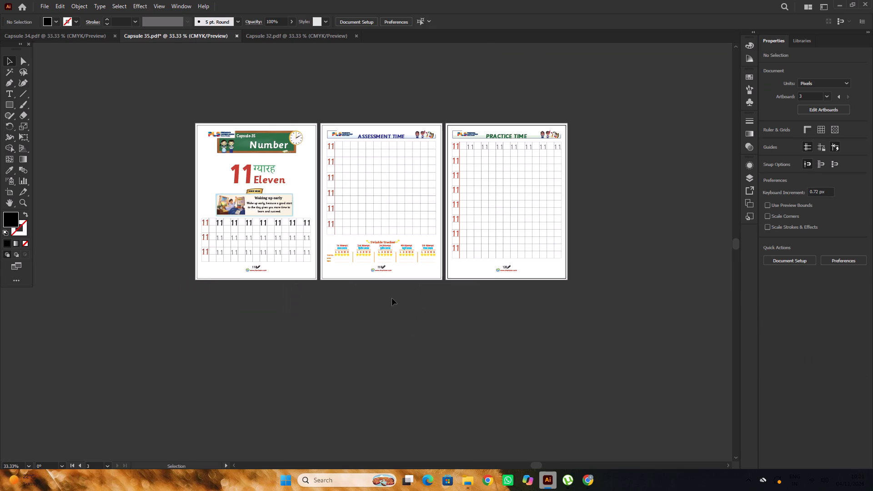
Check the live cricket match in Chrome again and return to Illustrator.
click(587, 480)
click(587, 478)
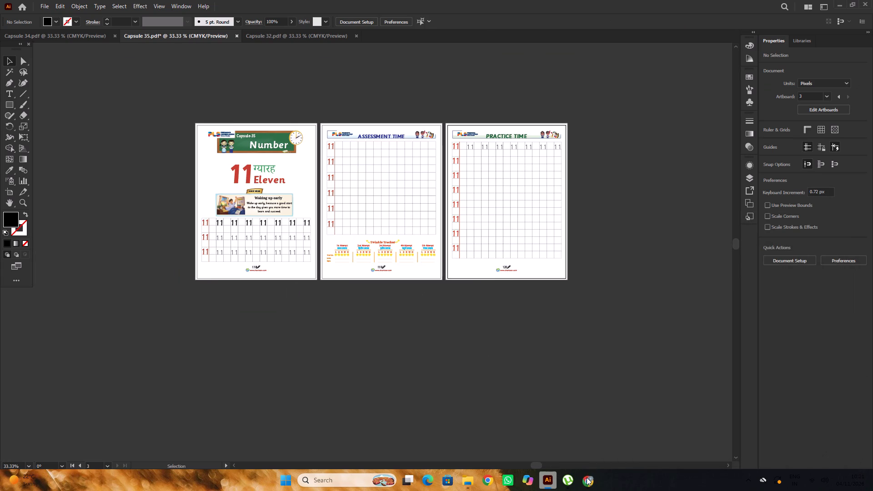
click(587, 477)
click(587, 477)
click(587, 477)
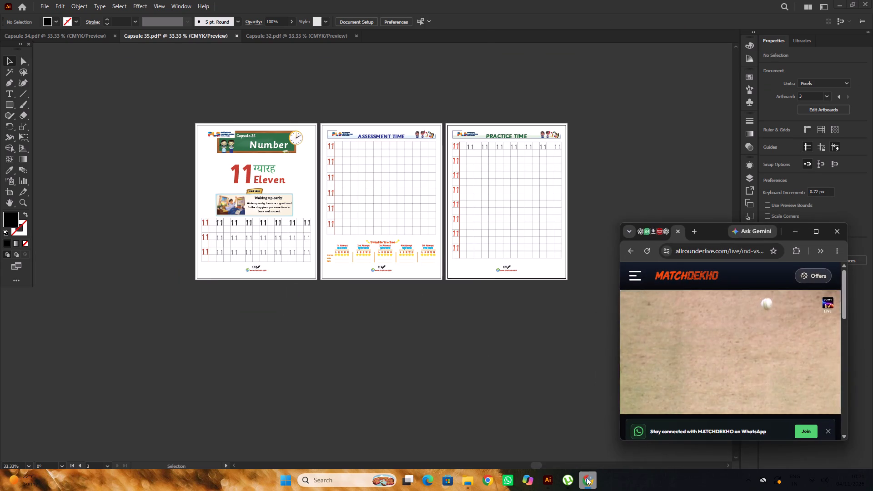
click(587, 477)
Save the document as the Adobe PDF Capsule 35 in the PRINT A 1 folder, replacing the existing file.
scroll(481, 256, up, 2)
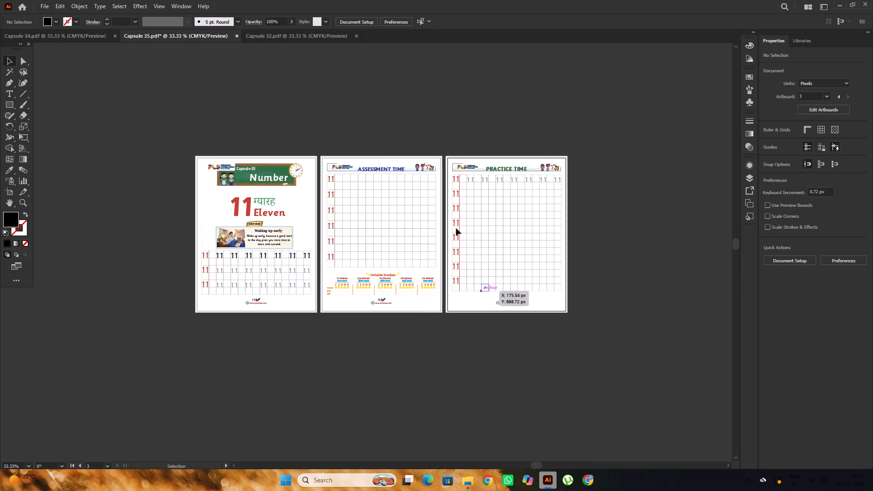
scroll(456, 228, up, 4)
alt+scroll(425, 215, down, 4)
key(space)
drag(450, 126, 410, 127)
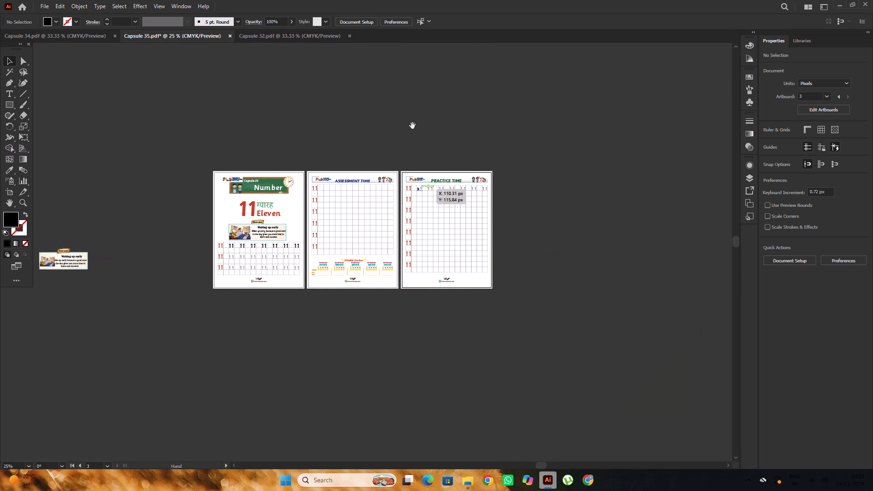
click(45, 6)
click(86, 105)
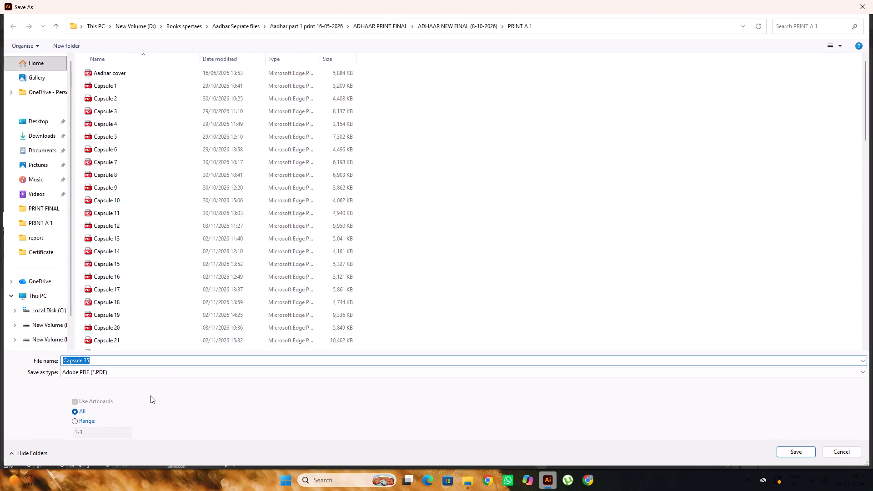
click(794, 451)
click(472, 273)
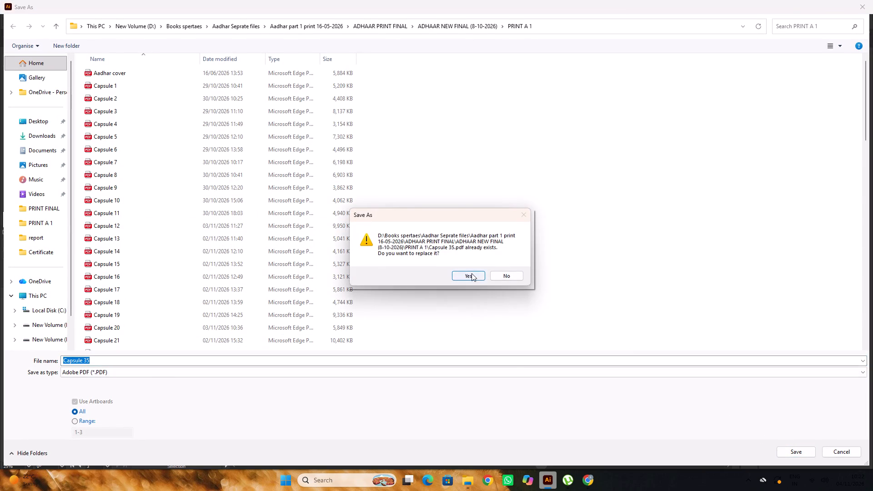
click(527, 363)
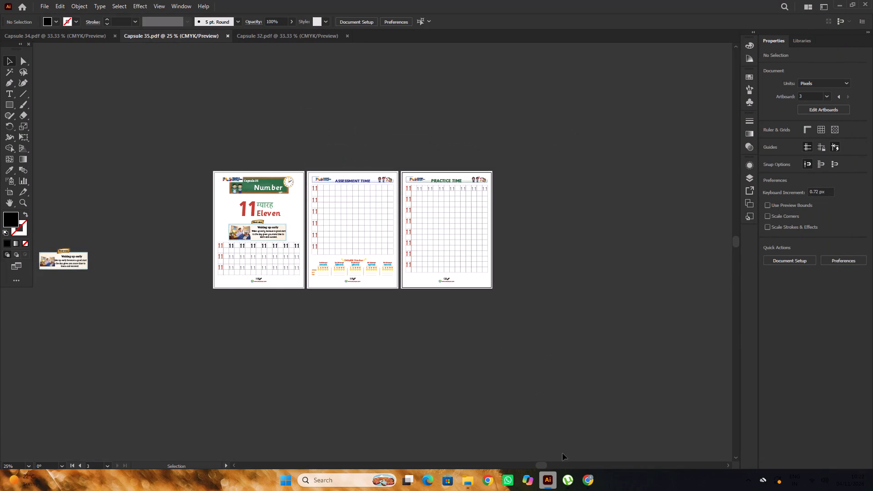
Follow the live cricket match in Chrome, checking it several times before returning to Illustrator.
click(586, 476)
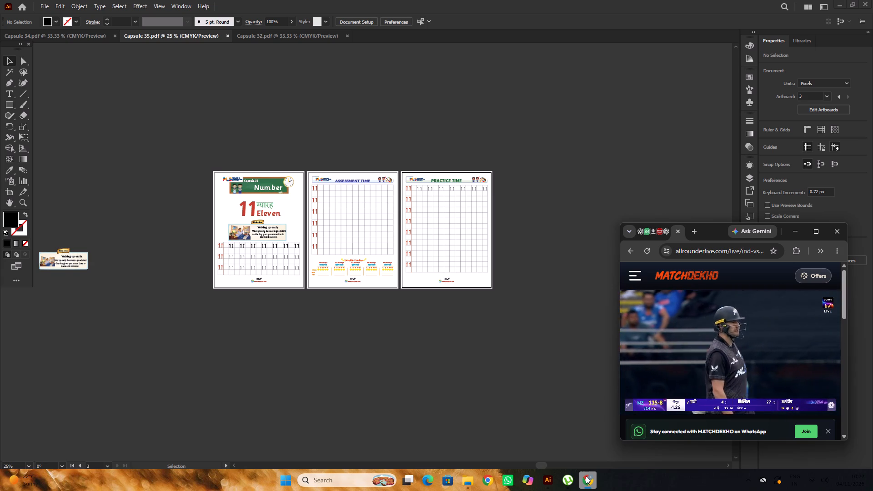
click(586, 476)
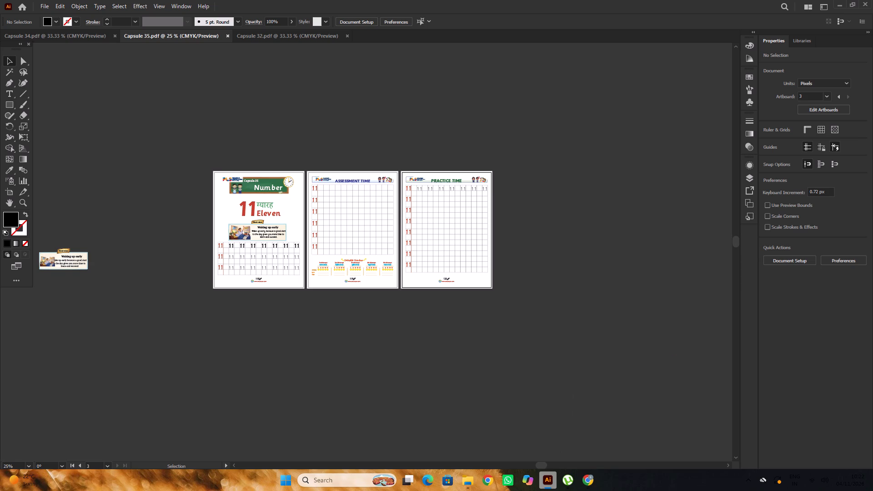
click(597, 481)
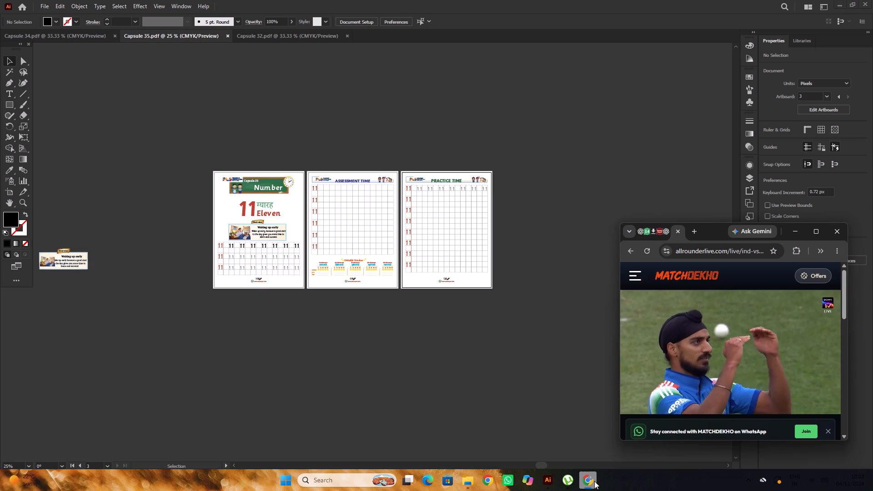
click(594, 481)
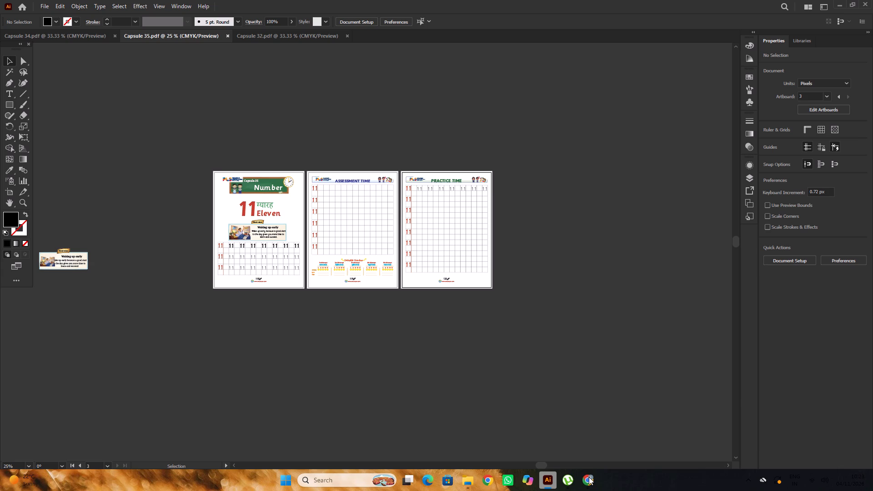
click(589, 477)
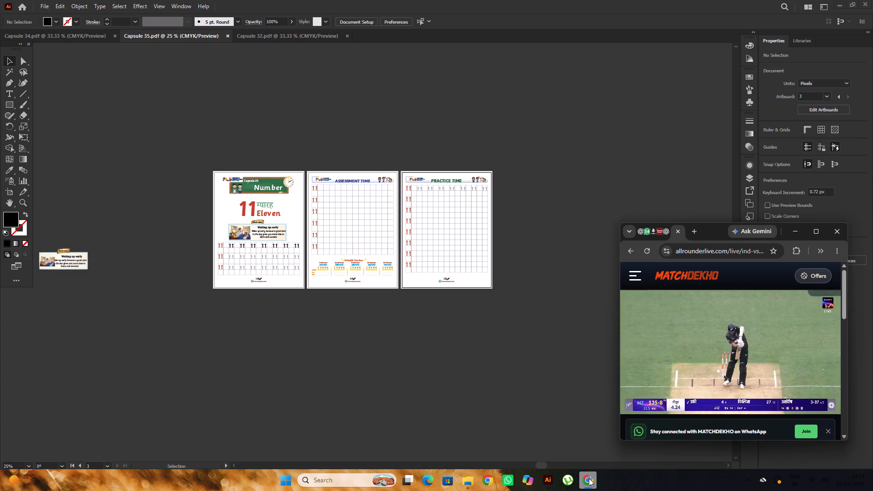
click(589, 478)
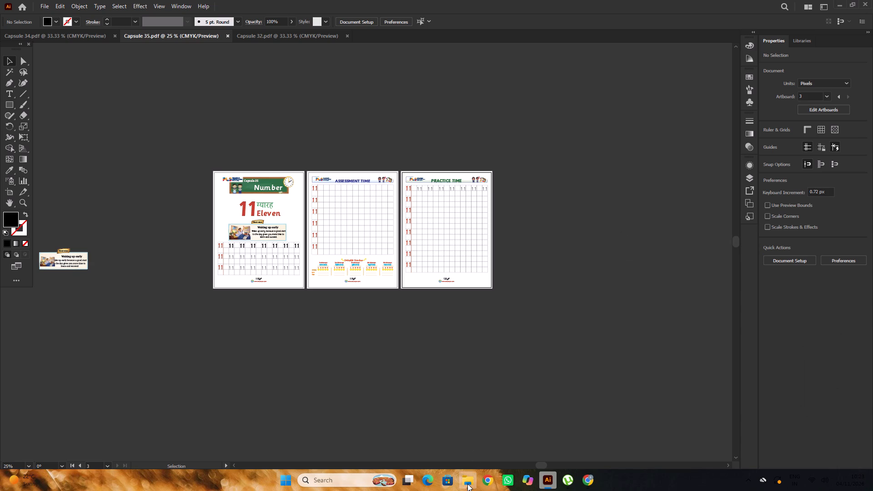
Open Capsule 36 from the PRINT A 1 folder in Illustrator.
click(466, 451)
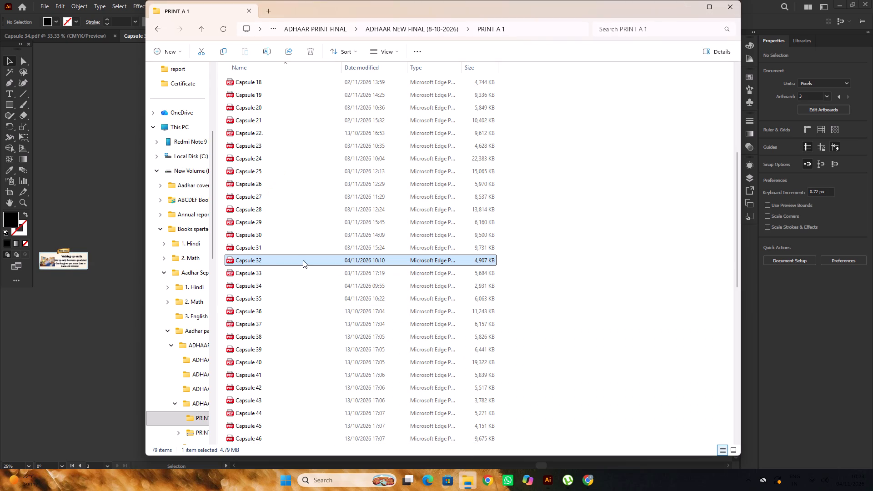
scroll(291, 304, down, 2)
click(276, 234)
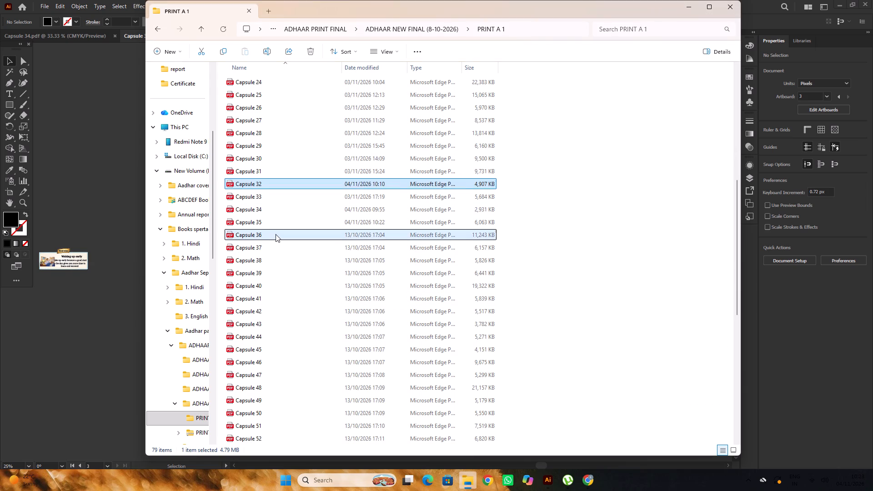
right_click(276, 234)
click(440, 251)
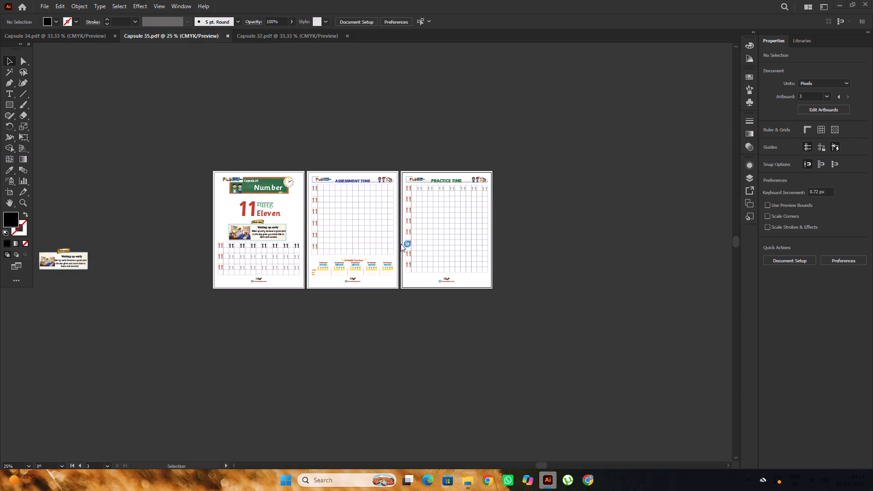
Look over the Capsule 36 worksheet pages, examining the Alphabet, Assessment Time and Practice Time pages more closely.
scroll(412, 304, up, 3)
middle_drag(519, 326, 450, 321)
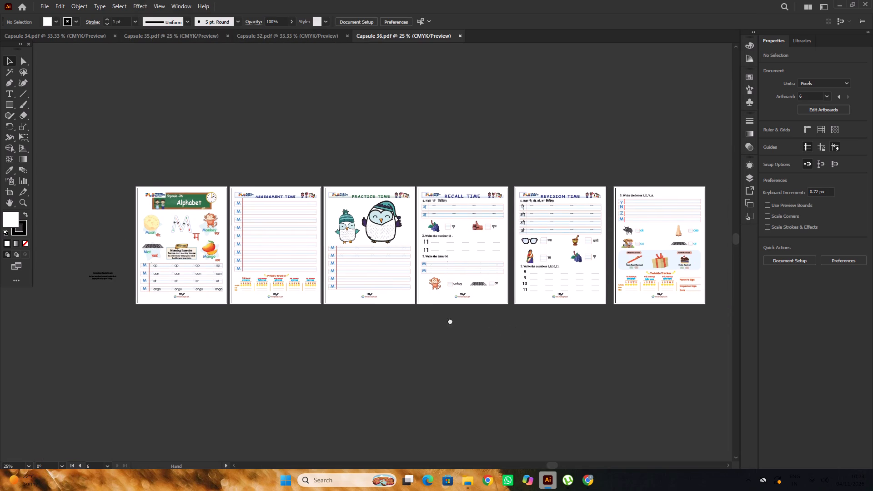
middle_drag(450, 321, 566, 318)
scroll(467, 289, down, 4)
middle_drag(371, 280, 391, 306)
scroll(391, 307, up, 4)
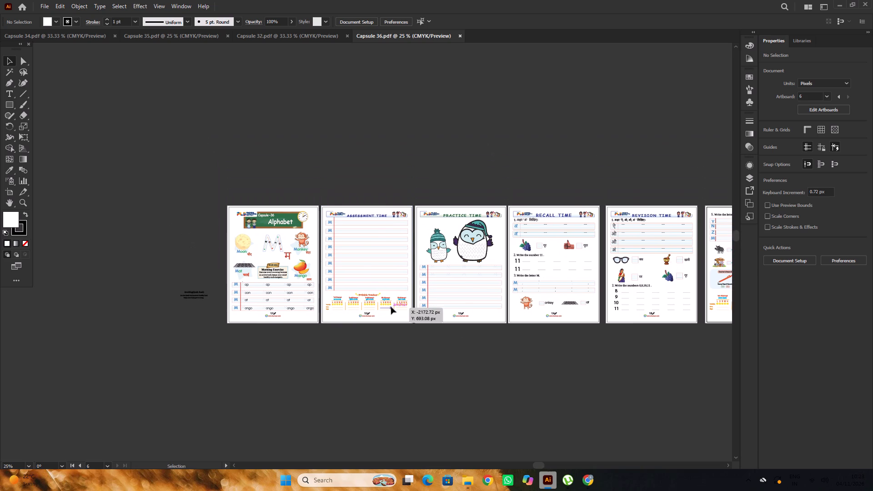
scroll(401, 315, down, 6)
middle_drag(421, 315, 397, 321)
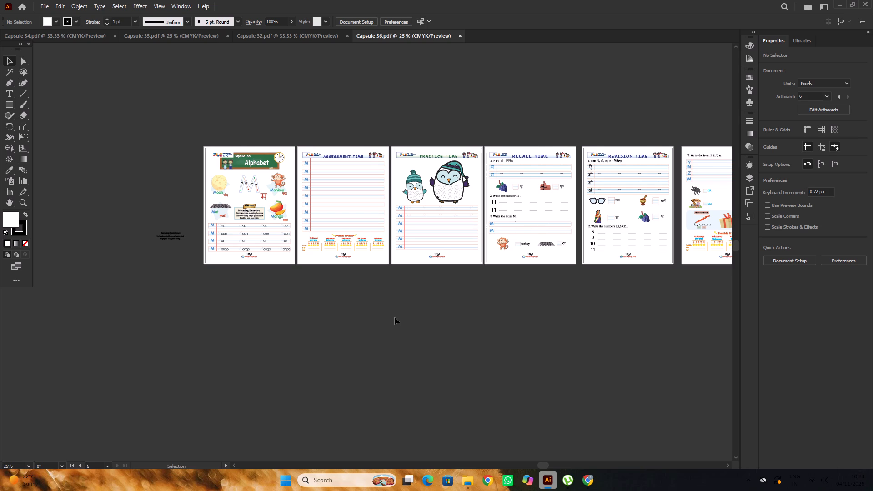
scroll(395, 317, up, 4)
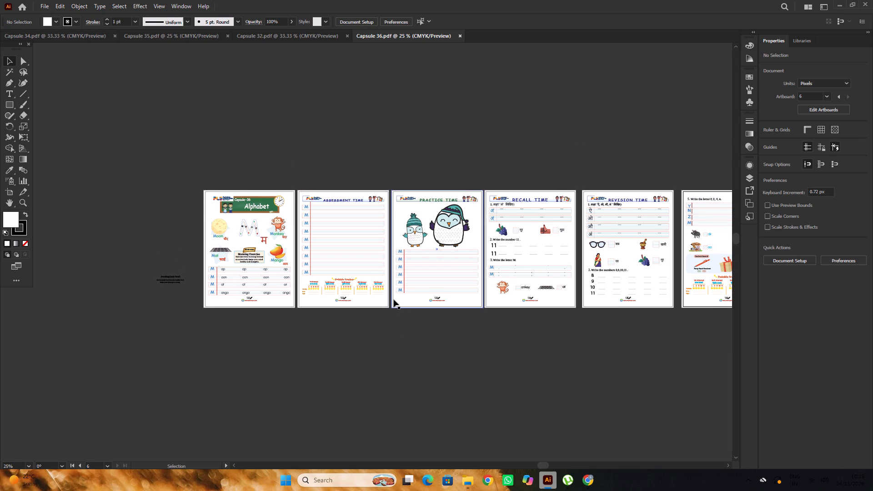
key(ctrl+plus)
key(ctrl+plus)
key(ctrl+plus)
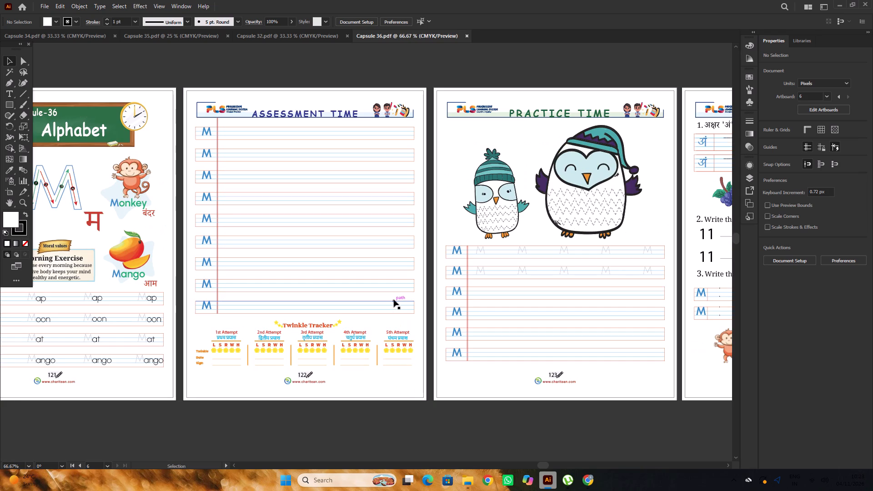
scroll(394, 300, up, 5)
scroll(350, 188, down, 1)
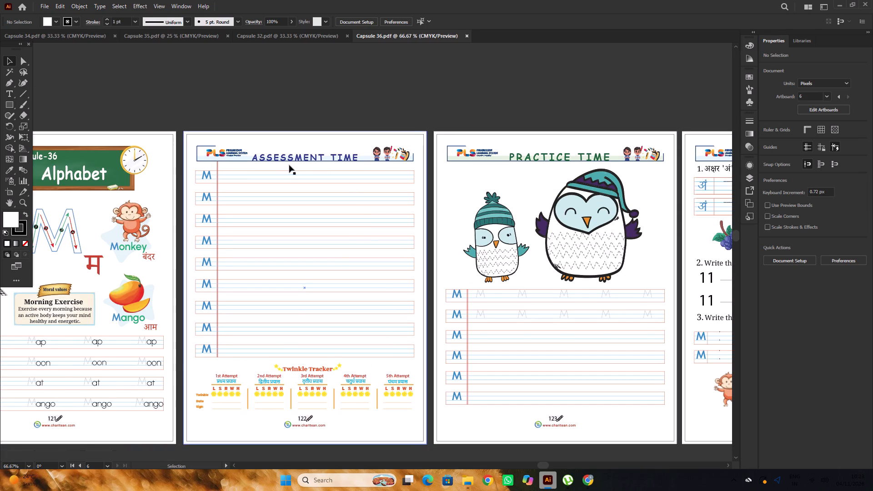
scroll(288, 165, down, 1)
middle_drag(288, 165, 397, 189)
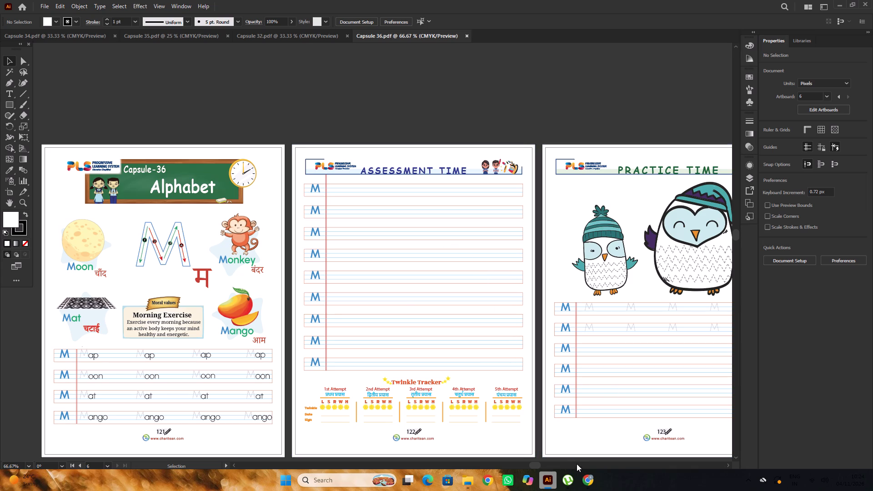
Check the live cricket match in Chrome again, glancing back at Capsule 36's first pages in between.
click(585, 478)
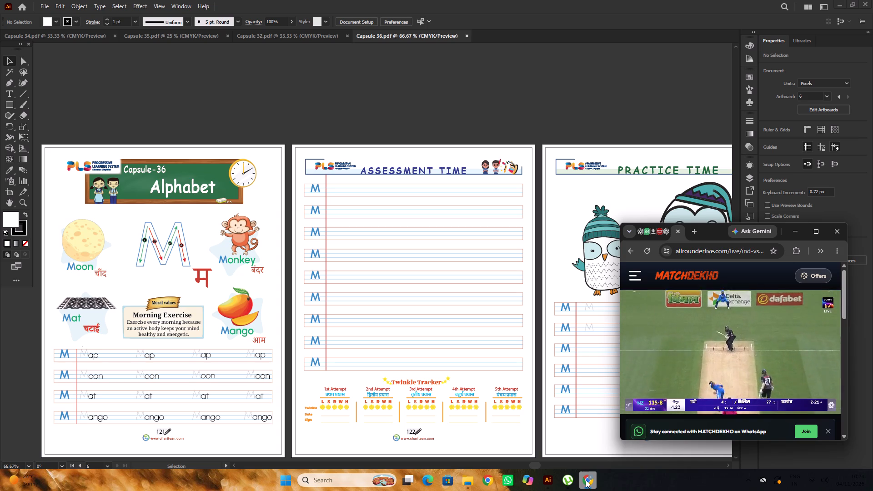
click(586, 480)
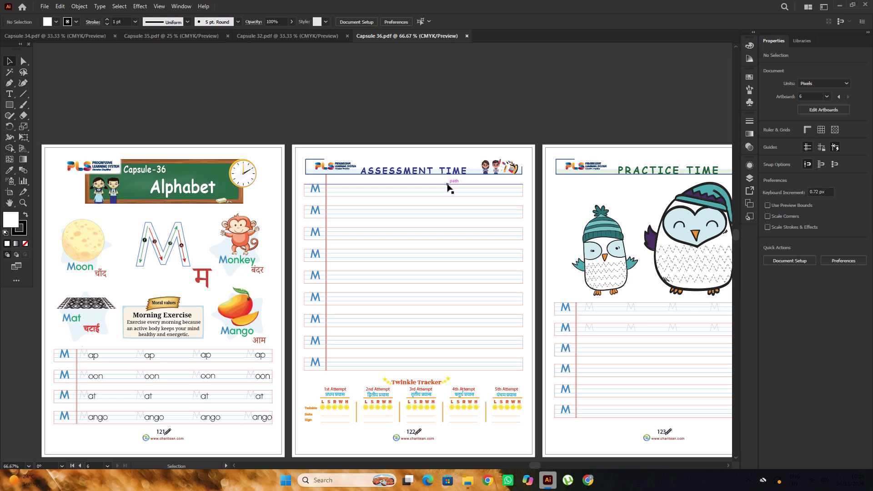
alt+scroll(488, 144, down, 1)
key(space)
drag(366, 121, 447, 105)
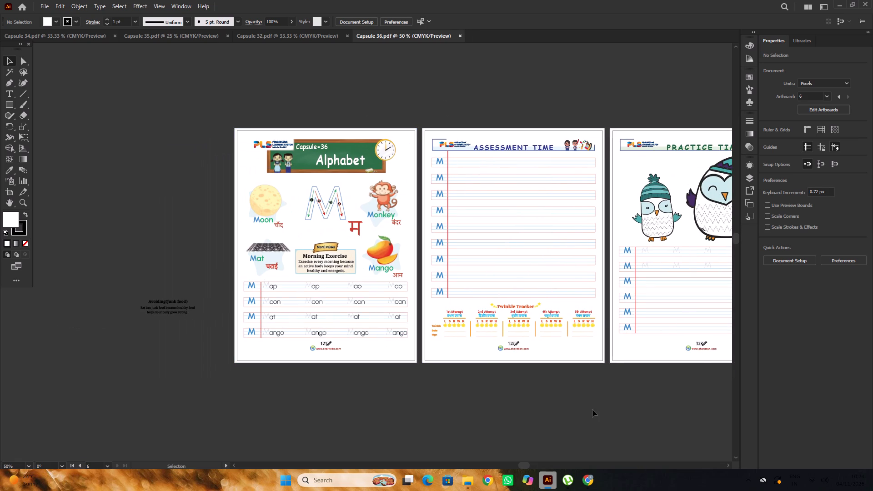
click(590, 488)
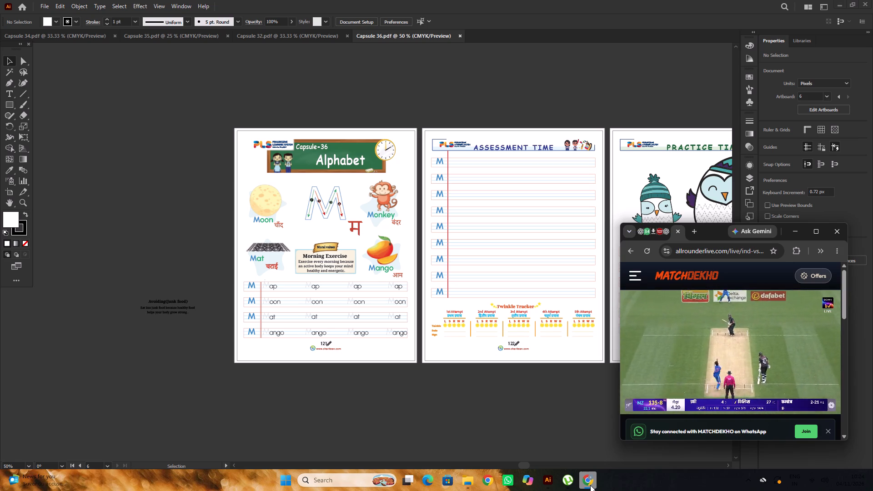
Return to Illustrator and delete the "Capsule-36" text from the Alphabet page's header.
click(590, 485)
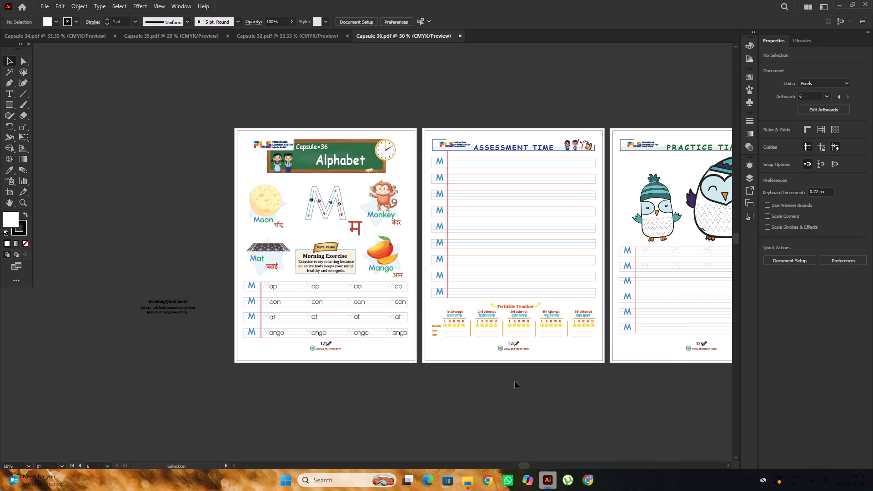
alt+scroll(331, 150, up, 2)
click(322, 142)
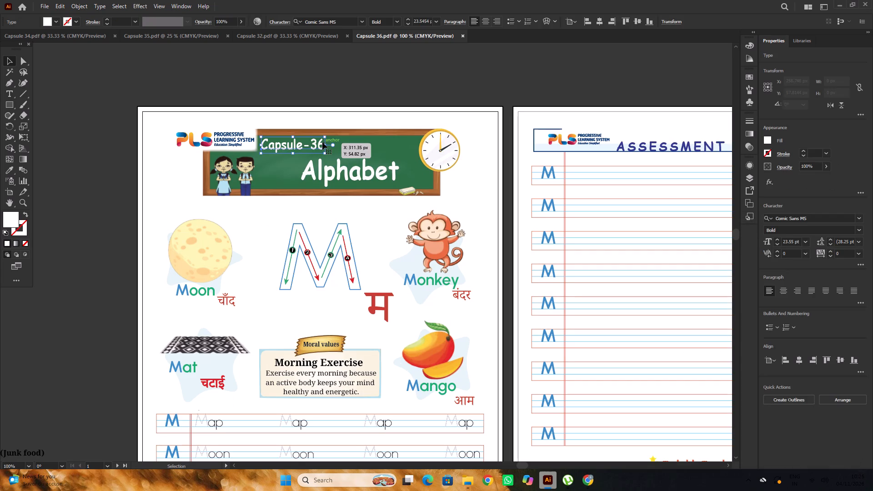
key(Delete)
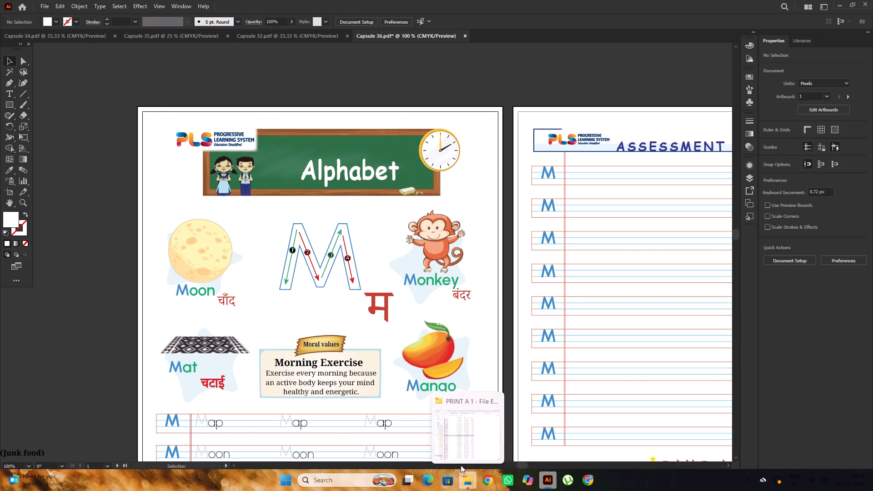
Preview Capsule 31 and Capsule 33 from the PRINT A 1 folder in Edge, closing each afterwards.
click(457, 449)
double_click(289, 168)
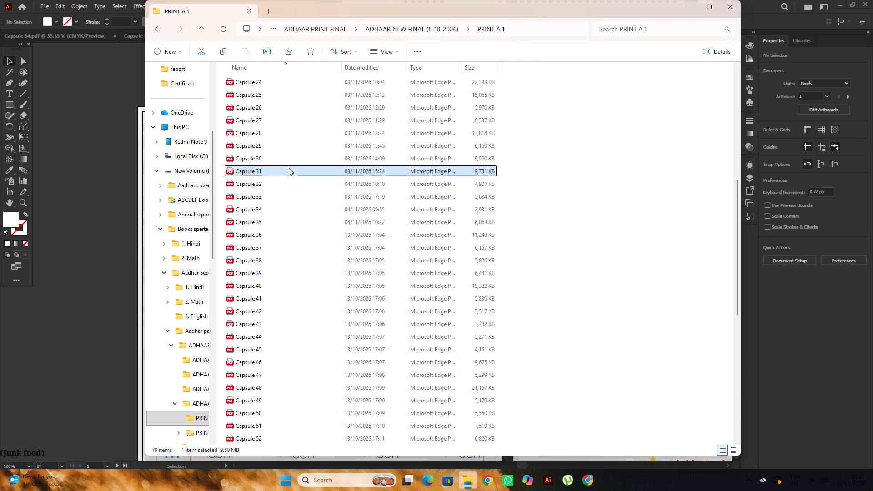
scroll(542, 127, up, 3)
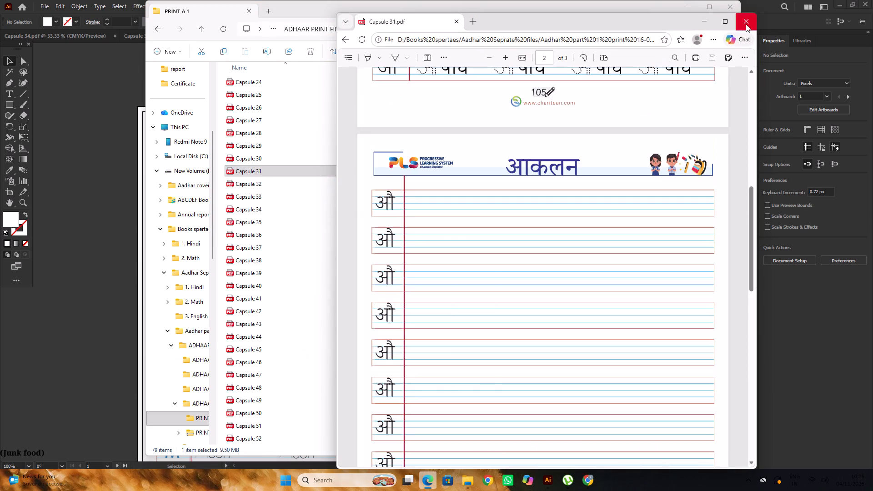
click(746, 24)
double_click(304, 200)
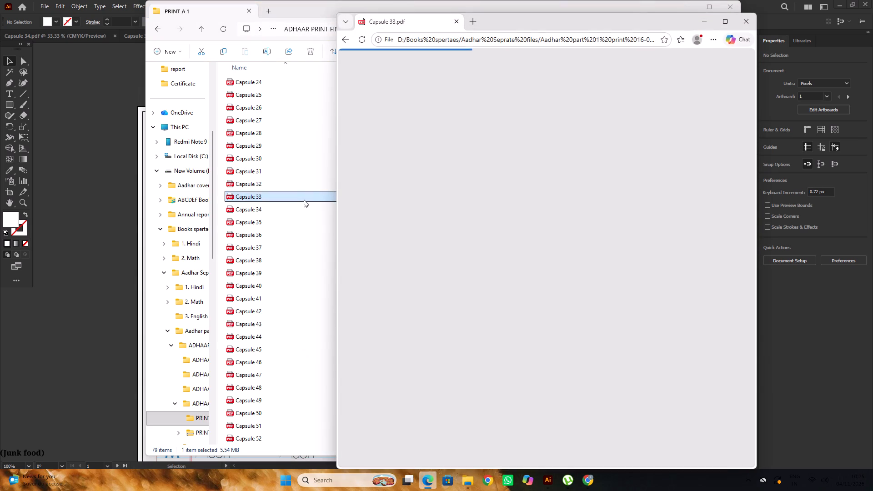
scroll(495, 209, down, 3)
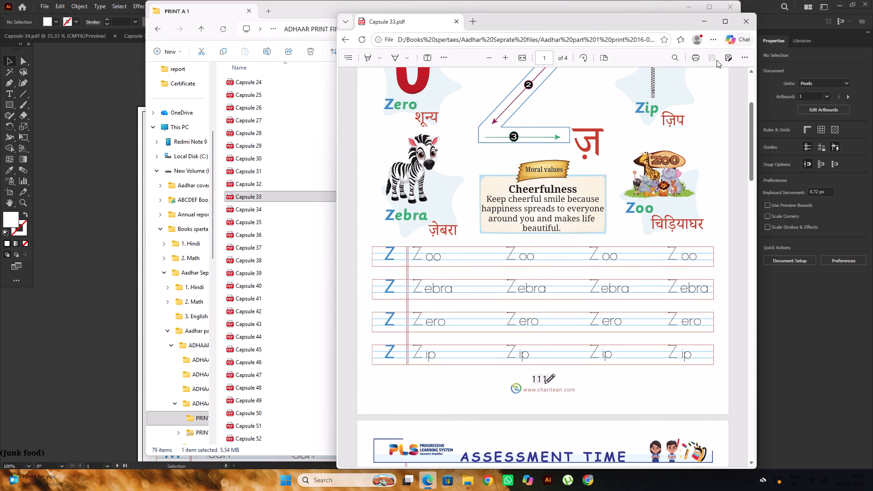
click(747, 23)
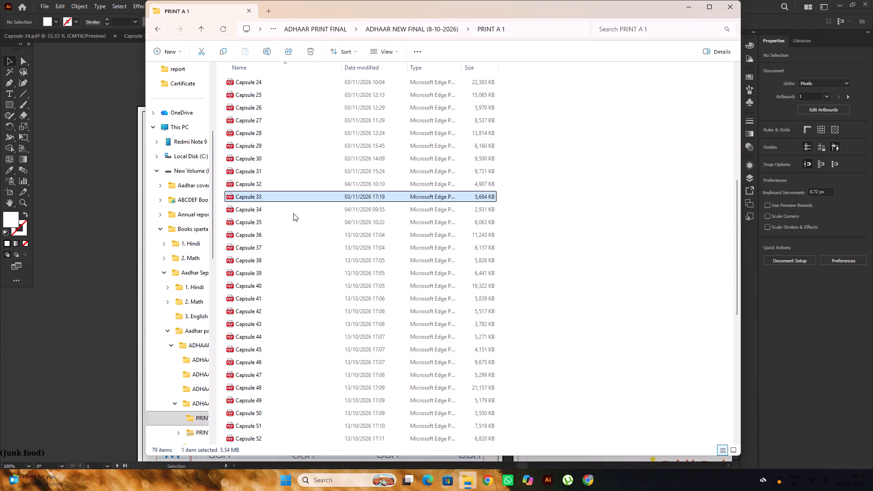
Open Capsule 33 from the PRINT A 1 folder in Illustrator.
right_click(290, 199)
click(464, 253)
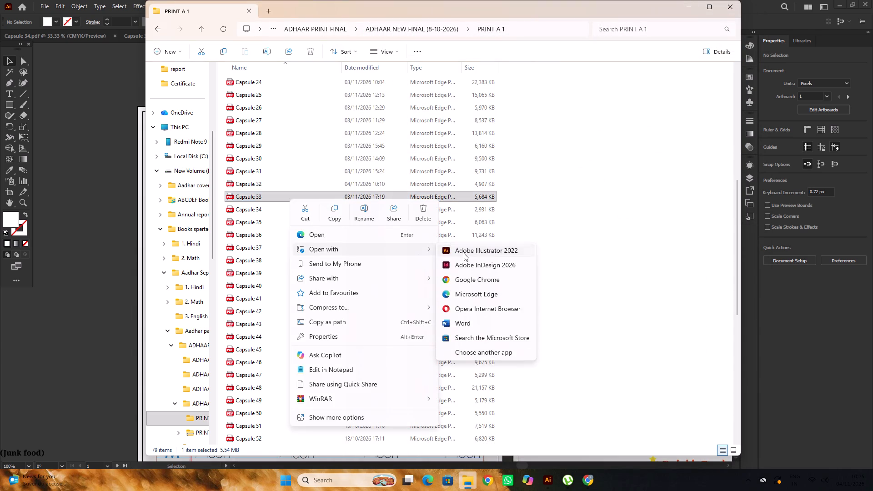
Set the moral-values paragraph beginning "Keep cheerful smile" on the Alphabet page to Sassoon Primary.
scroll(443, 220, down, 5)
alt+scroll(215, 199, up, 4)
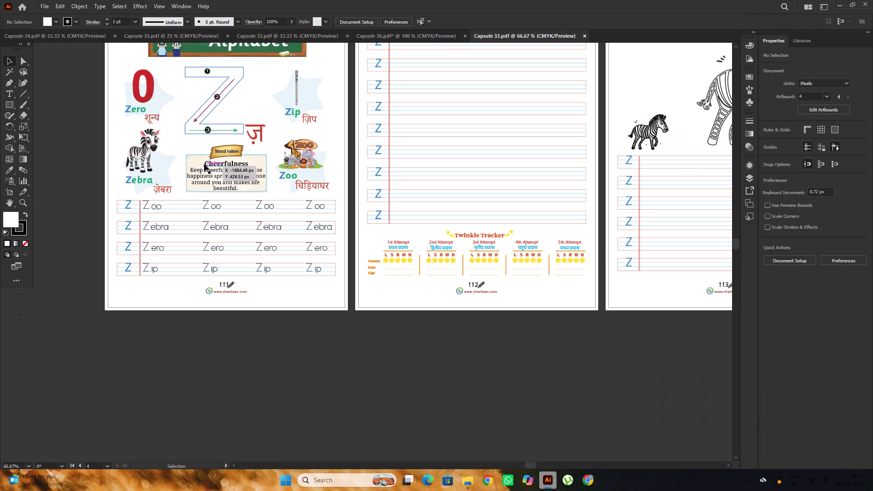
click(210, 177)
alt+scroll(210, 177, up, 1)
click(825, 217)
text(sa)
key(s)
click(737, 274)
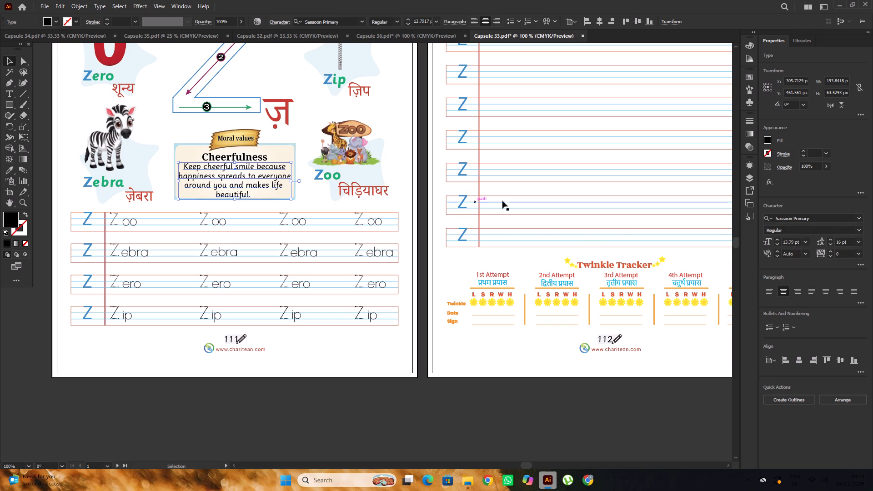
Set the "Cheerfulness" heading to Sassoon Primary Std Bold and centre it horizontally on the page.
alt+scroll(515, 200, down, 1)
alt+scroll(361, 185, up, 3)
click(323, 160)
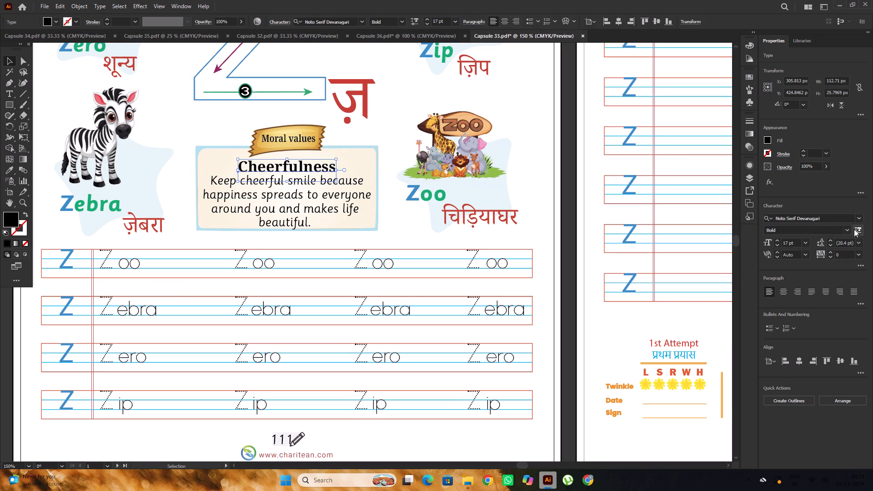
click(837, 222)
key(s)
key(a)
key(s)
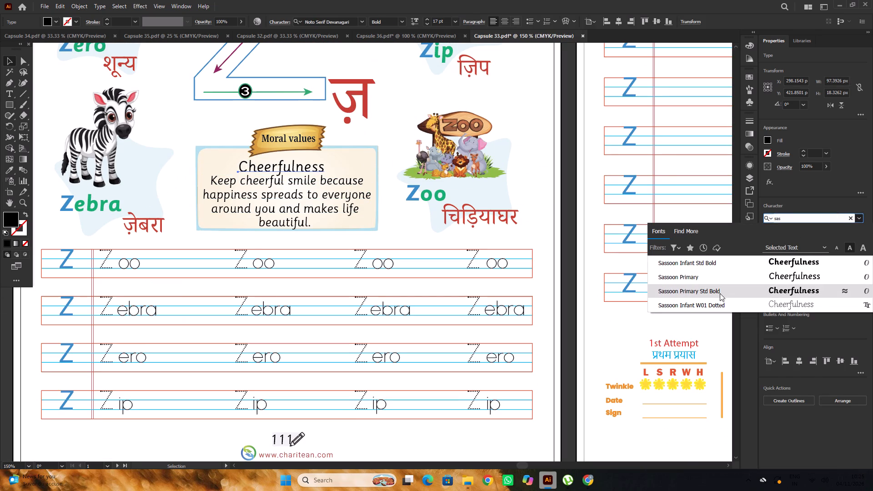
click(720, 293)
alt+scroll(293, 159, up, 2)
alt+scroll(602, 202, down, 3)
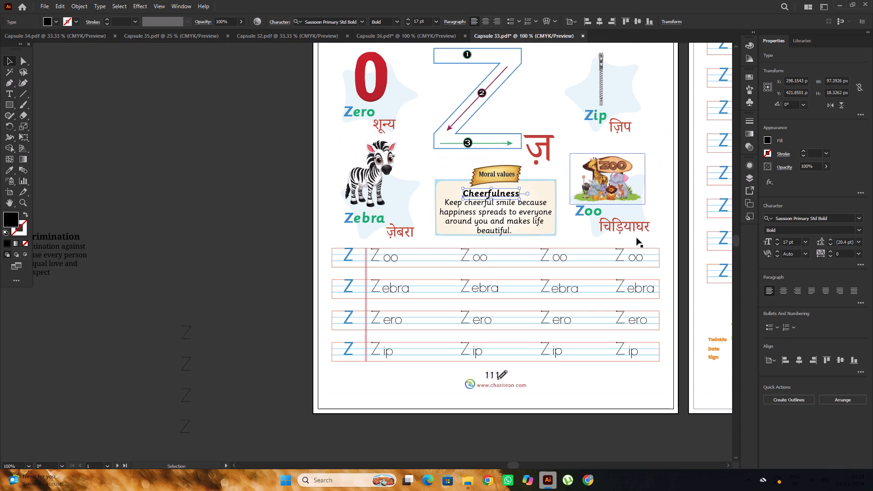
click(800, 363)
click(202, 145)
Set the moral-values paragraph's leading to 14 pt and move it down about 3 px below the heading.
alt+scroll(196, 142, down, 2)
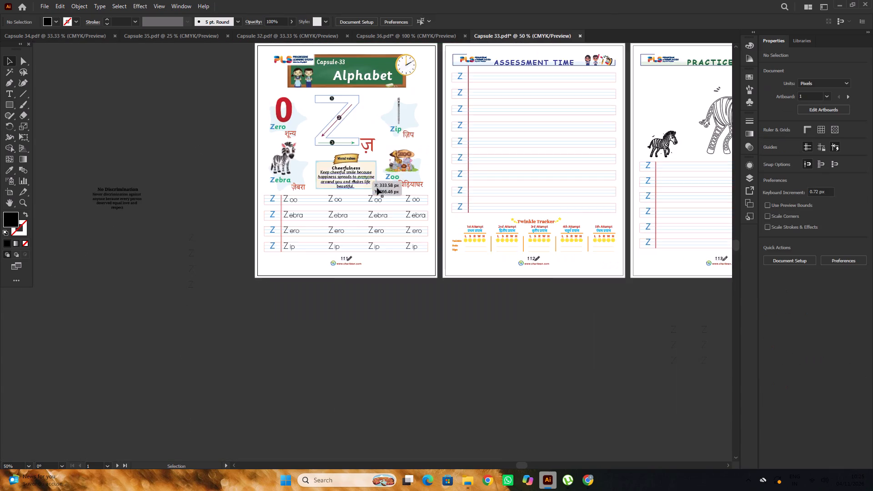
alt+scroll(377, 188, up, 4)
click(351, 162)
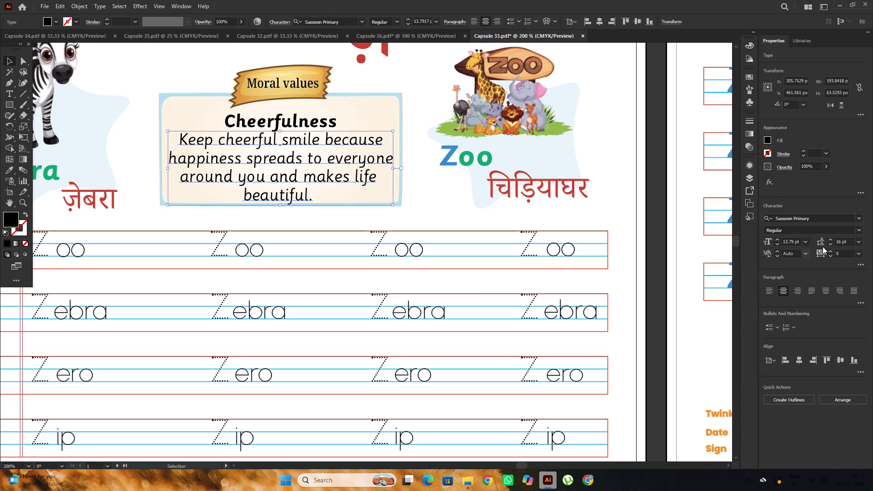
click(831, 240)
triple_click(830, 244)
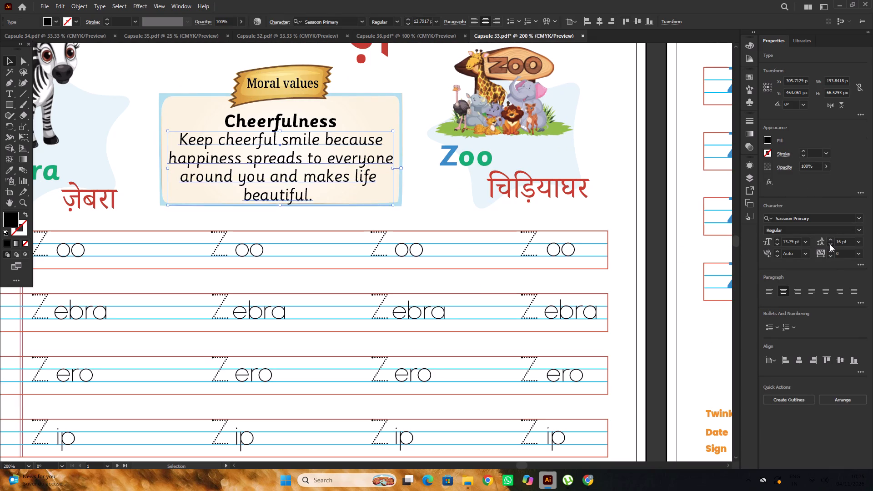
alt+scroll(290, 165, up, 2)
drag(322, 158, 321, 167)
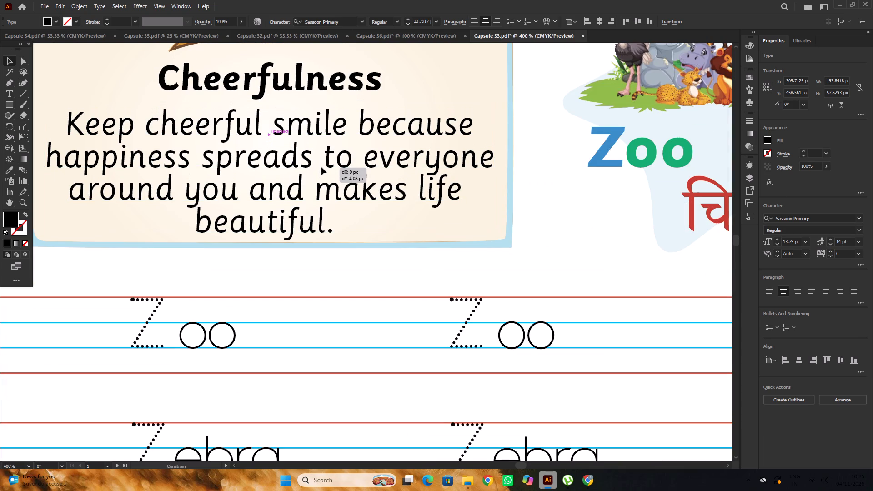
drag(321, 167, 321, 165)
alt+scroll(381, 165, down, 6)
click(177, 135)
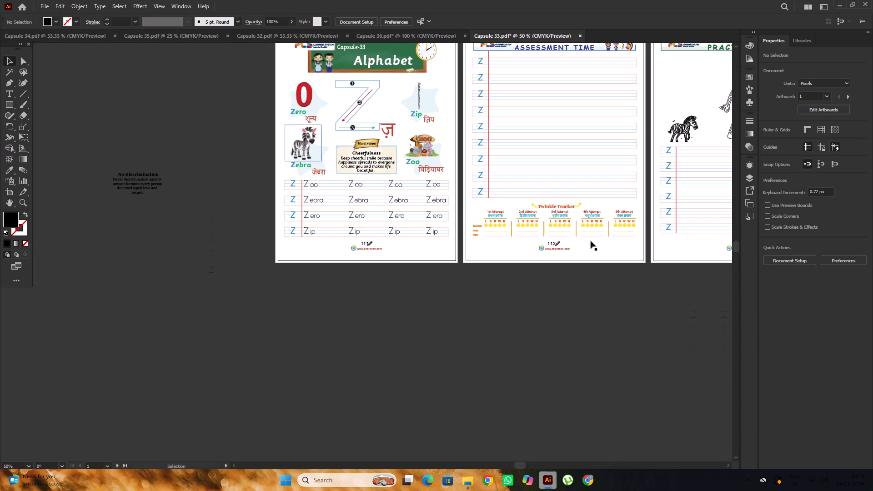
Centre the moral-values paragraph horizontally on the Alphabet page.
click(390, 167)
alt+scroll(390, 167, up, 1)
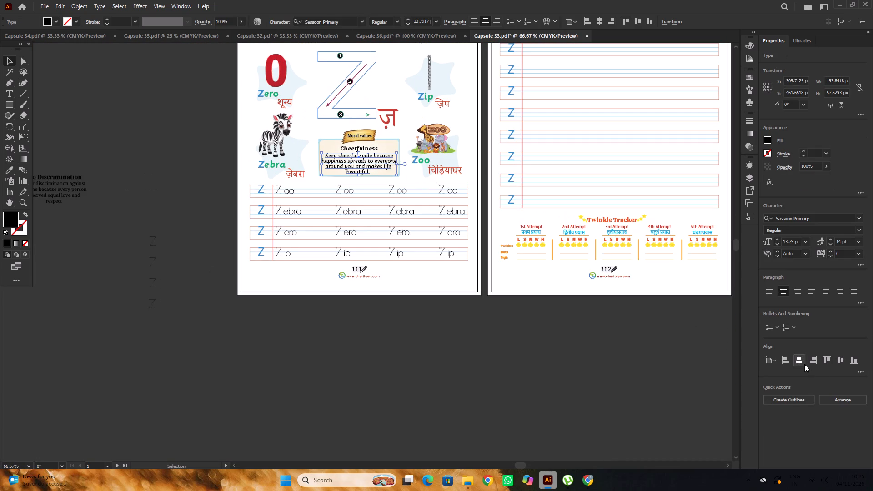
click(799, 357)
click(601, 365)
Look over all four Capsule 33 pages and save the file.
alt+scroll(240, 236, down, 1)
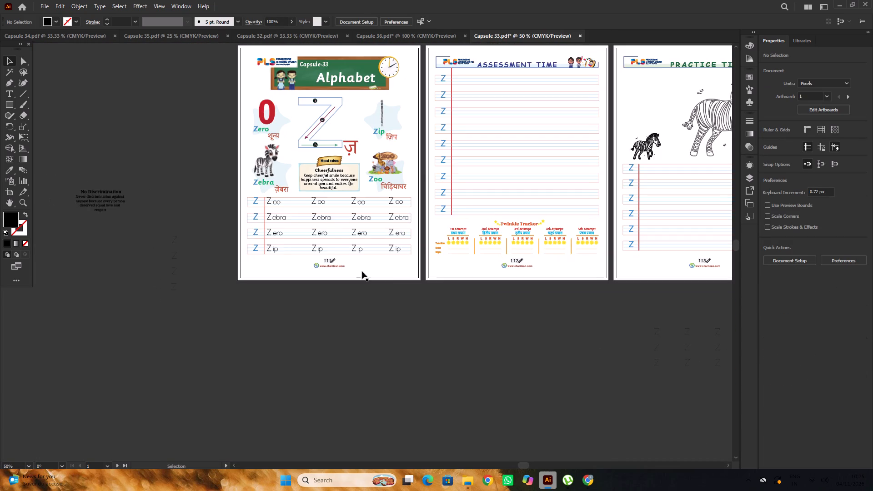
key(space)
drag(414, 296, 341, 308)
alt+scroll(338, 297, down, 2)
key(space)
drag(333, 318, 357, 322)
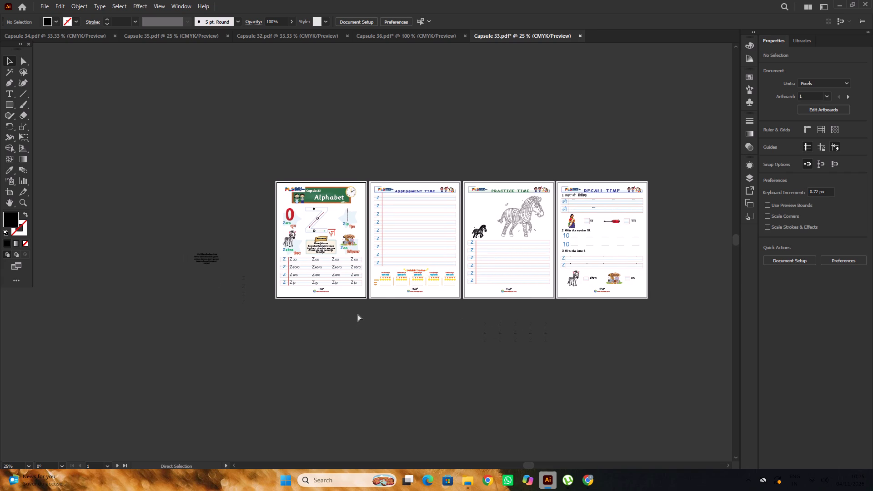
key(ctrl+s)
Check the live cricket match briefly in Chrome and return to Illustrator.
scroll(357, 274, up, 1)
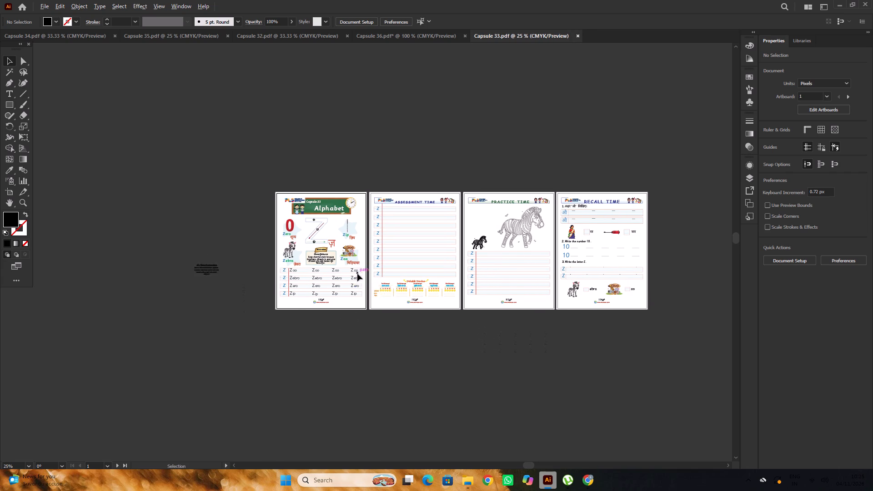
scroll(357, 274, up, 2)
alt+scroll(353, 271, down, 1)
key(space)
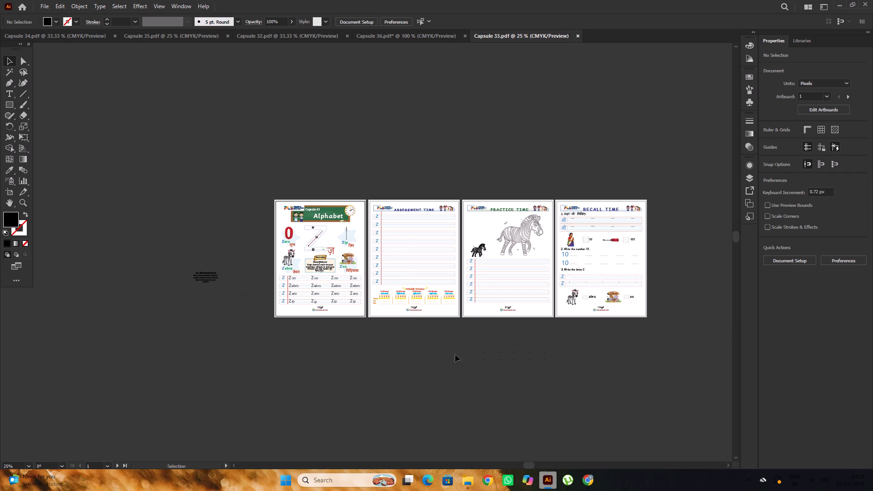
click(587, 482)
click(587, 482)
Delete the "ASSESSMENT TIME", "PRACTICE TIME" and "RECALL TIME" titles from Capsule 33's page headers.
alt+scroll(532, 251, up, 2)
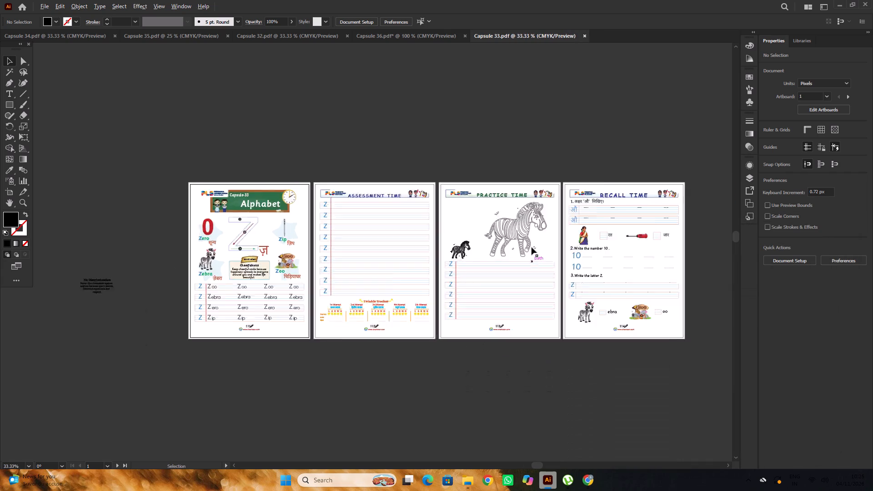
scroll(531, 246, up, 1)
alt+scroll(354, 214, down, 1)
click(332, 192)
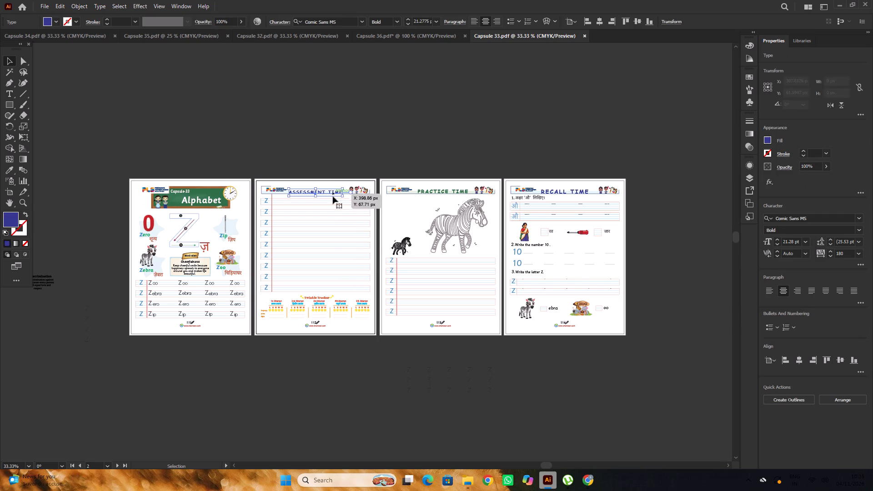
shift+click(460, 190)
shift+click(553, 190)
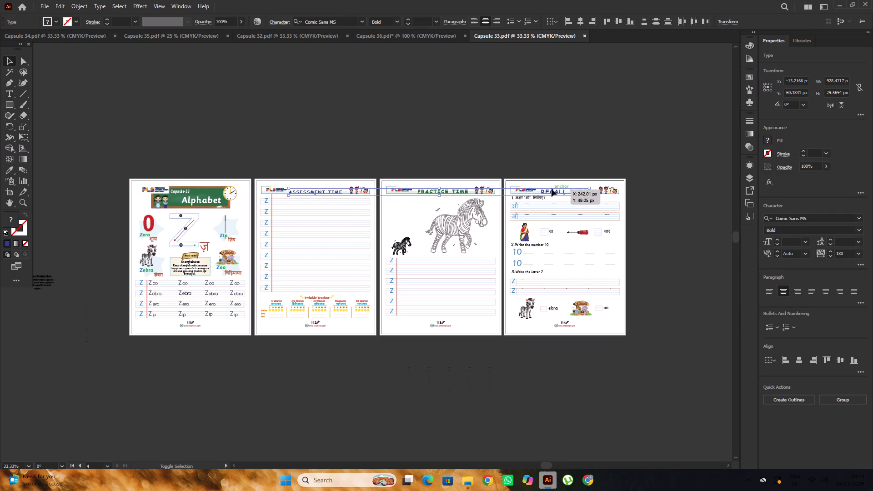
key(Delete)
Inspect a practice letter Z on Capsule 33's second page and look over all four pages.
scroll(533, 186, down, 1)
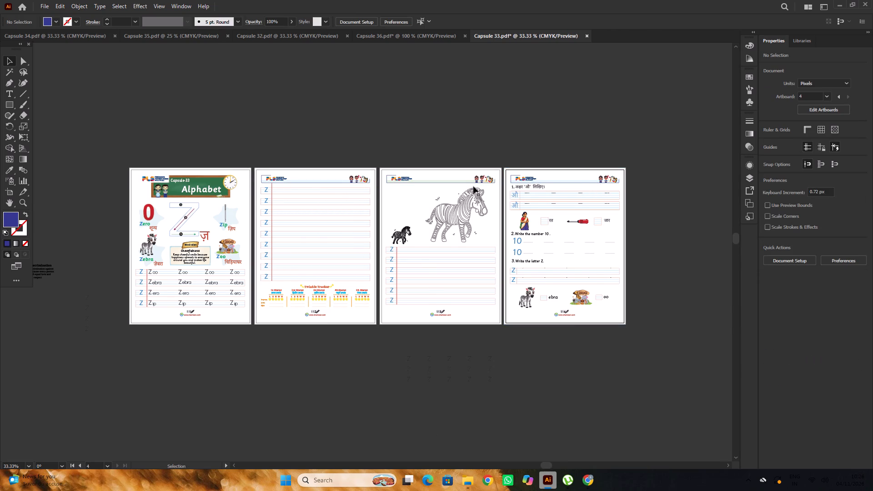
alt+scroll(464, 184, up, 1)
click(166, 241)
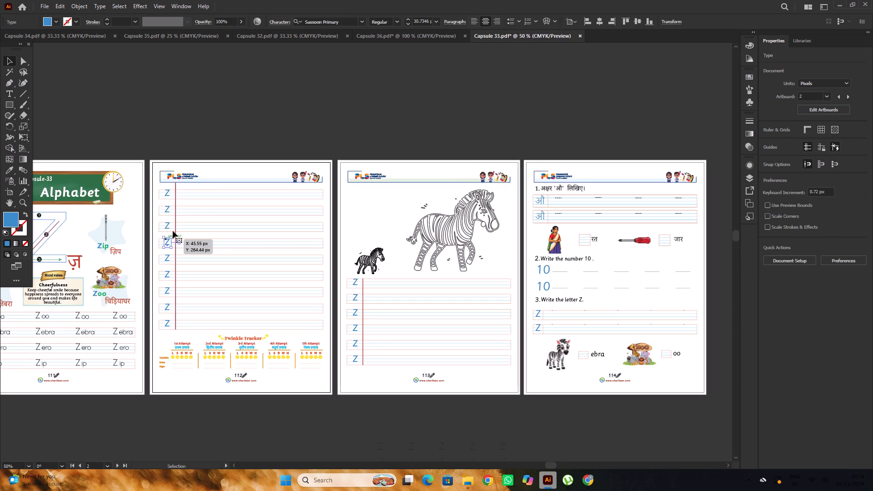
click(291, 125)
alt+scroll(392, 146, down, 1)
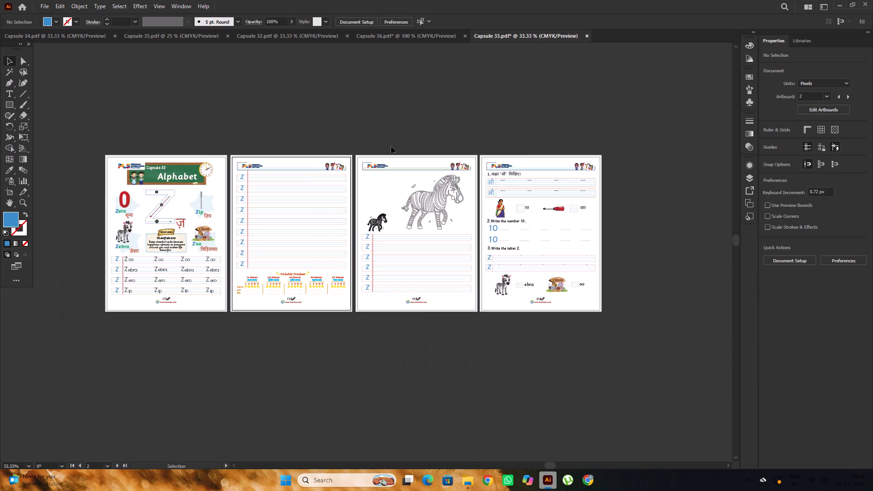
alt+scroll(374, 147, up, 4)
alt+scroll(373, 147, down, 2)
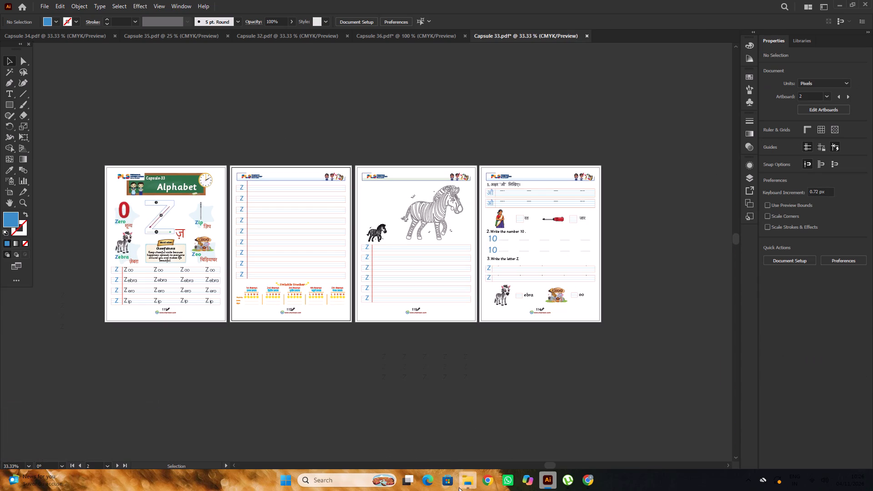
Preview Capsule 29 from the PRINT A 1 folder in Edge to examine its lettering and page titles.
click(459, 437)
double_click(256, 145)
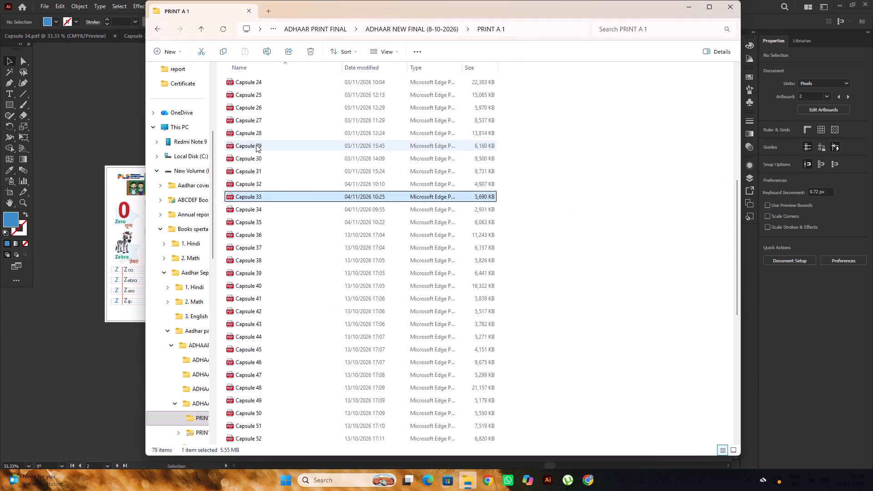
scroll(582, 97, down, 4)
drag(743, 18, 743, 19)
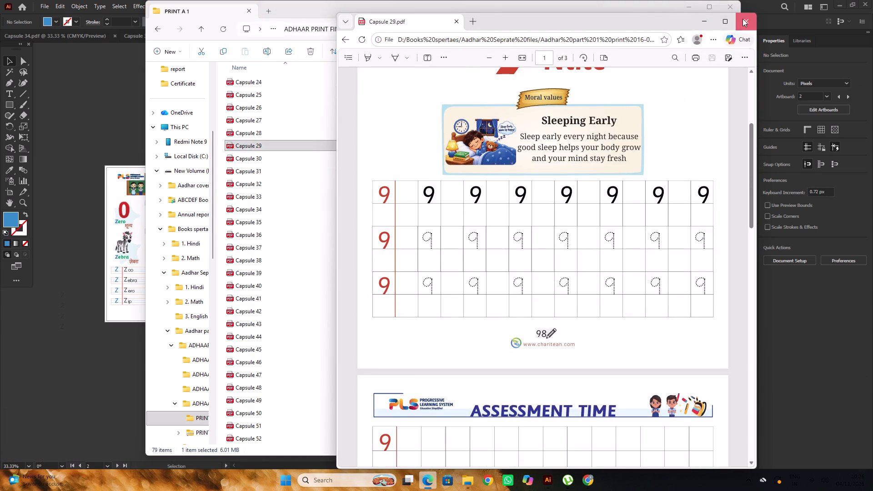
drag(743, 19, 739, 20)
Open Capsule 30 from the PRINT A 1 folder in Illustrator.
click(246, 157)
right_click(246, 157)
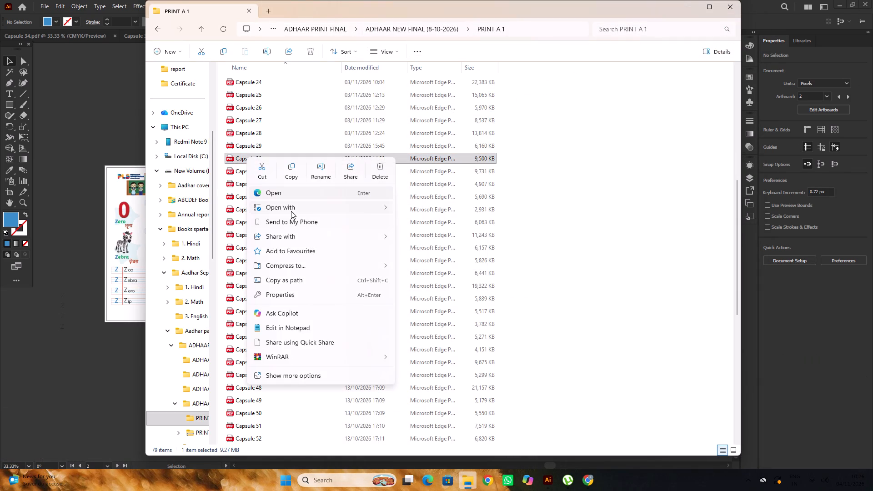
click(455, 209)
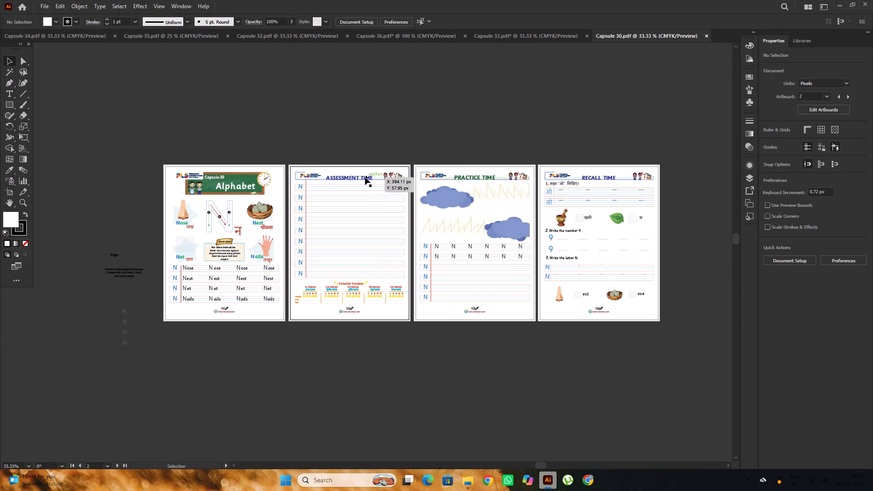
Select the "ASSESSMENT TIME" and "PRACTICE TIME" titles together in Capsule 30's page headers.
click(365, 177)
shift+click(477, 175)
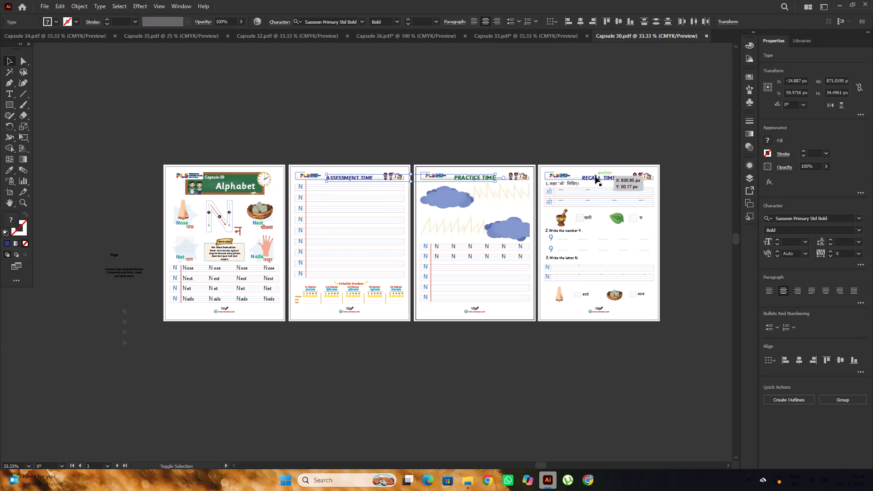